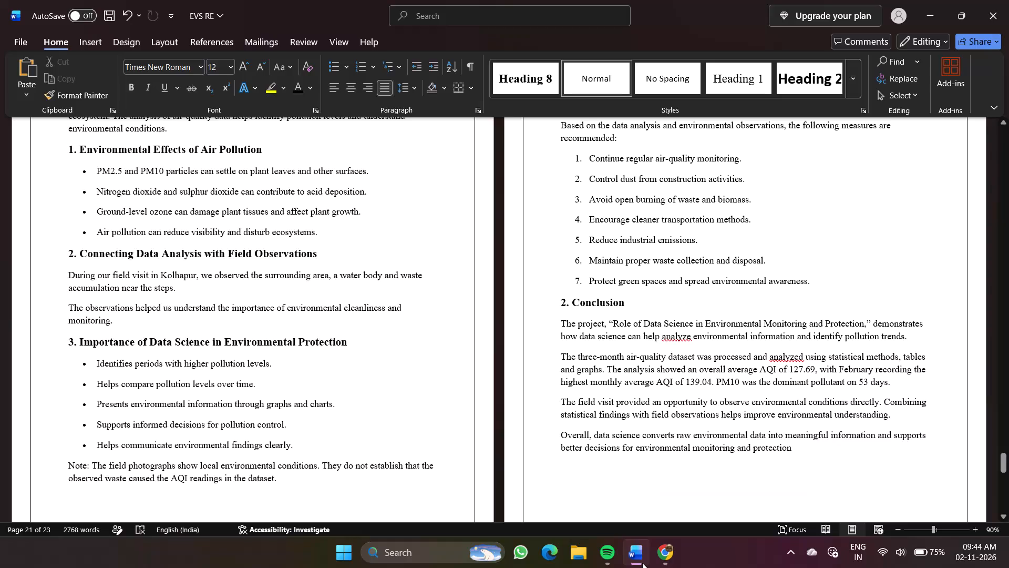
Switch from the Word report to the EVS PROJECT report in Chrome and view page 3, AQI Category Analysis.
scroll(323, 373, up, 5)
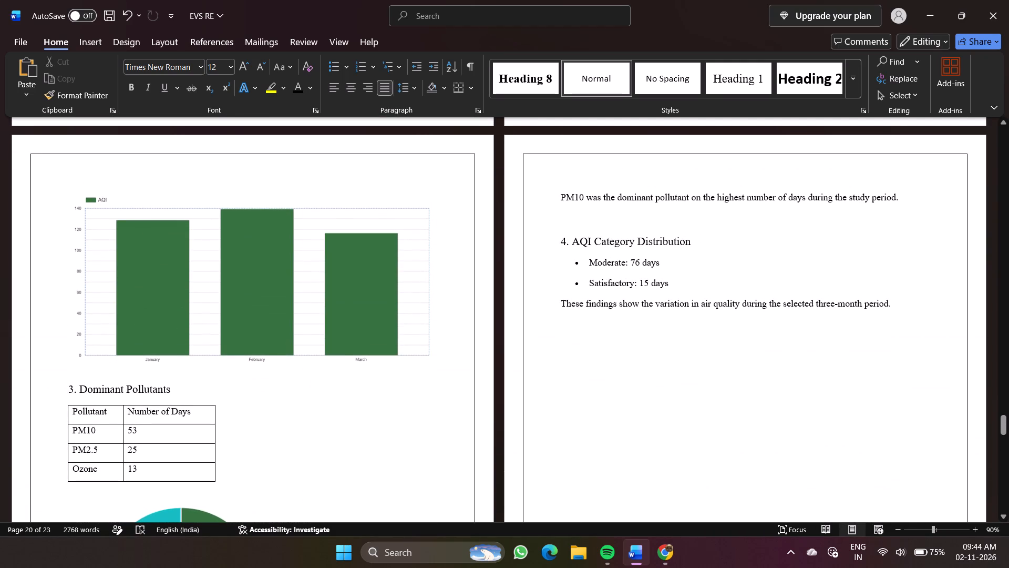
click(661, 561)
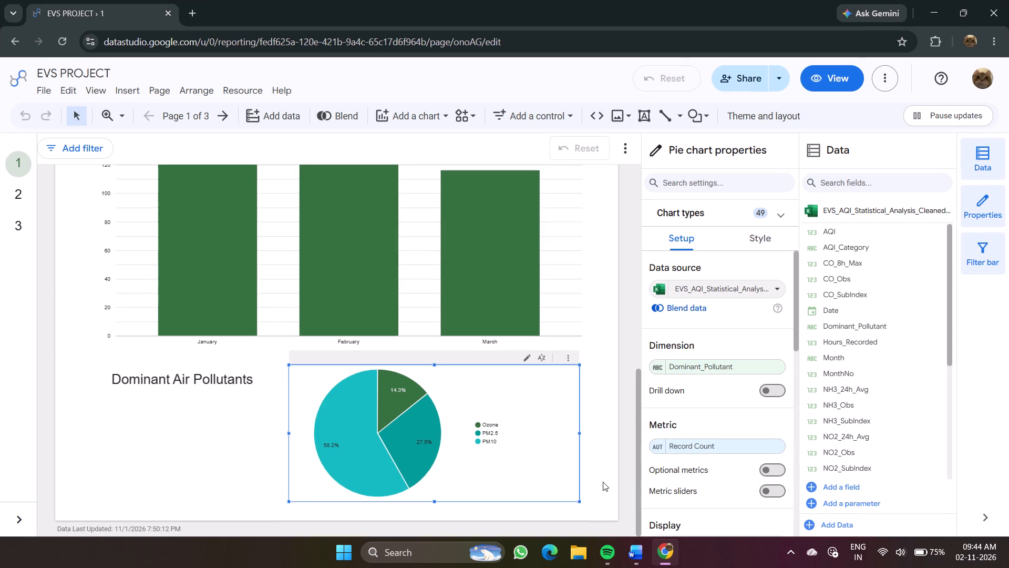
click(11, 233)
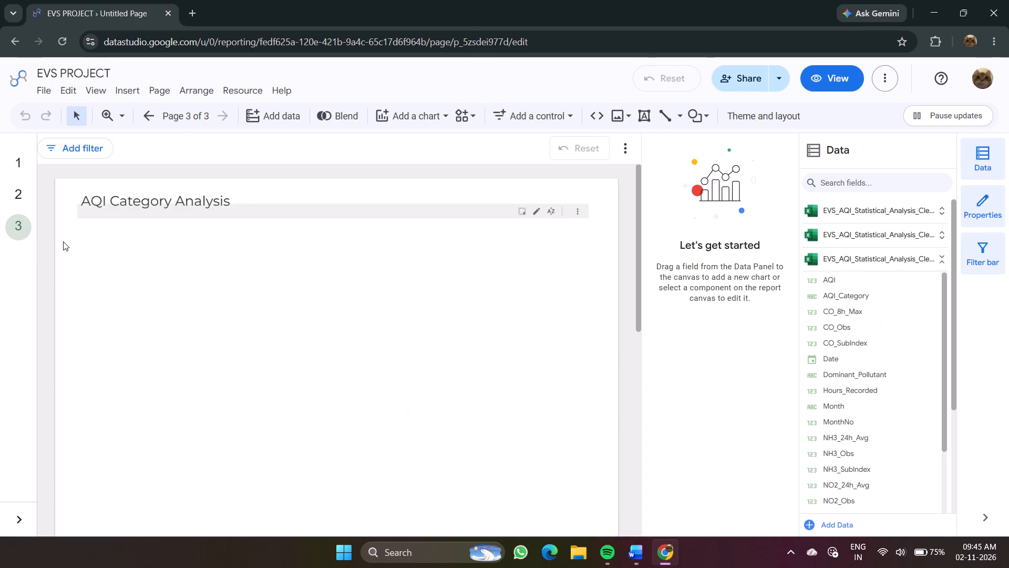
Return to the Word report and review the AQI analysis, field visit and key findings sections, including their charts and heading numbering.
click(640, 553)
scroll(608, 366, up, 9)
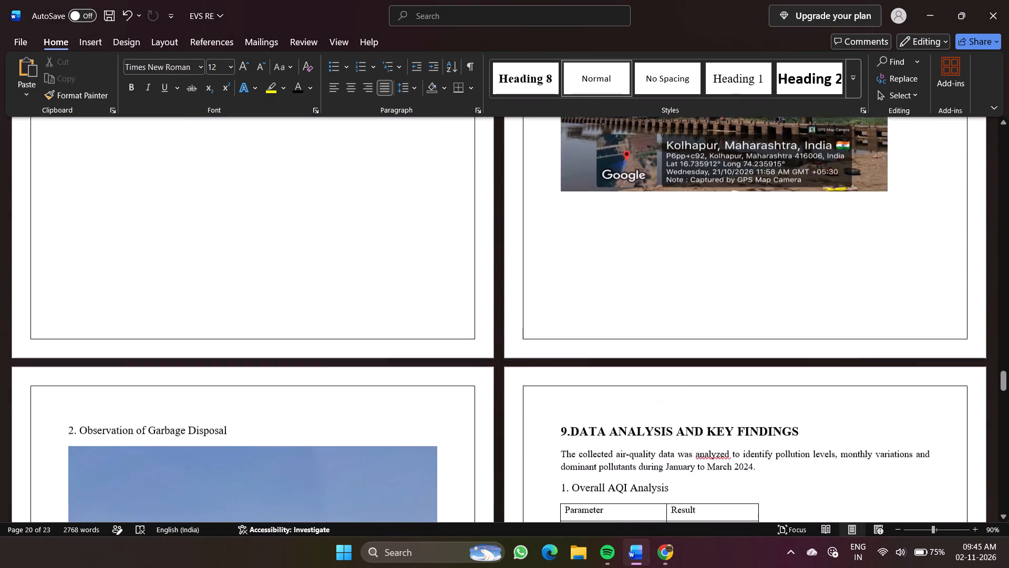
scroll(608, 366, up, 8)
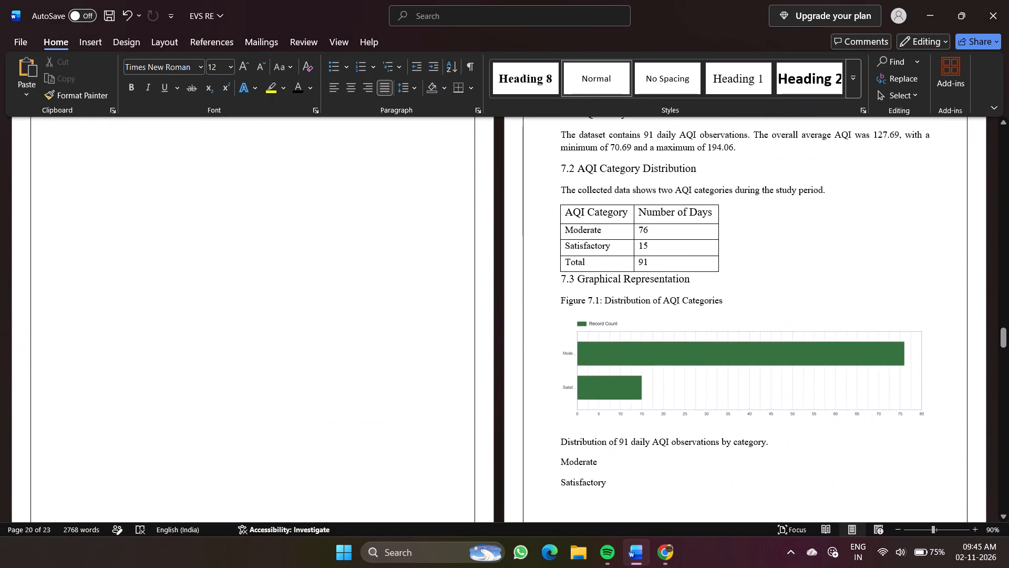
scroll(608, 366, down, 4)
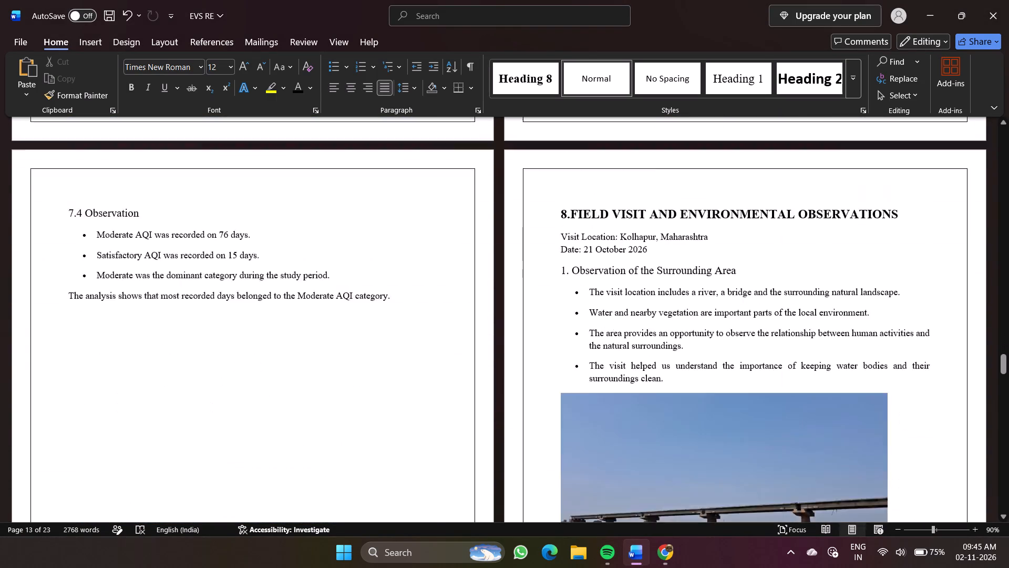
scroll(608, 366, down, 5)
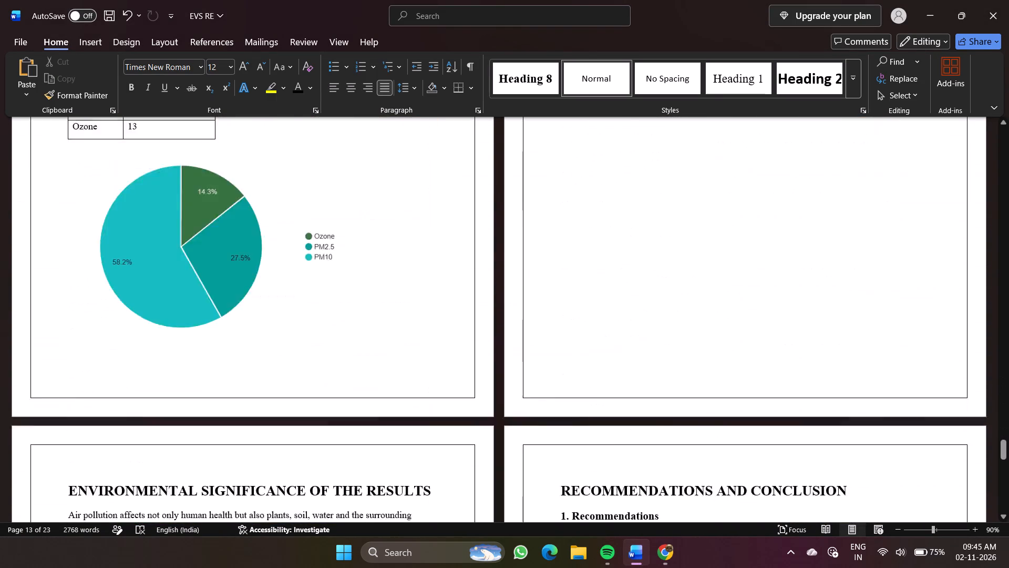
scroll(608, 366, down, 2)
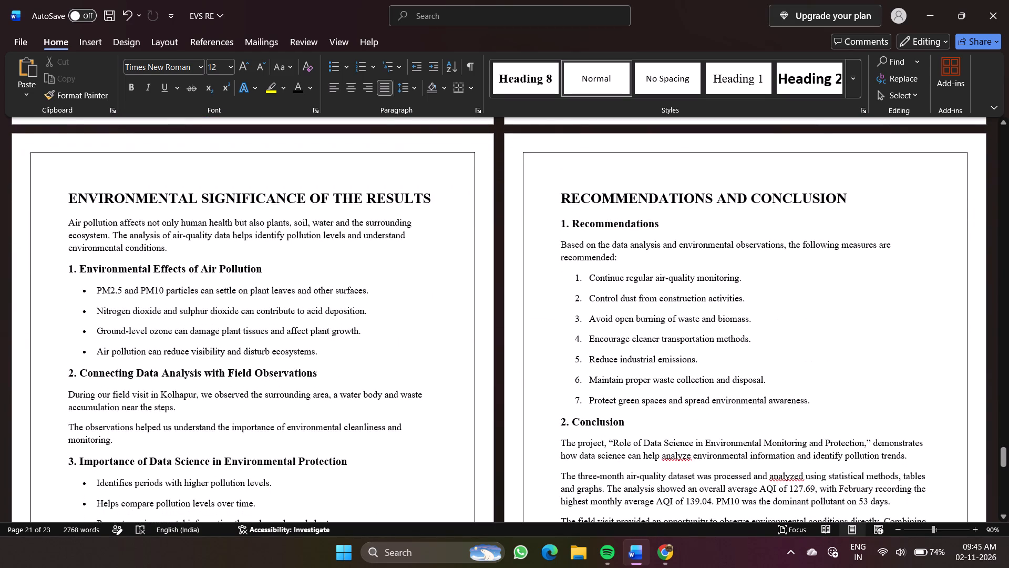
scroll(345, 218, up, 2)
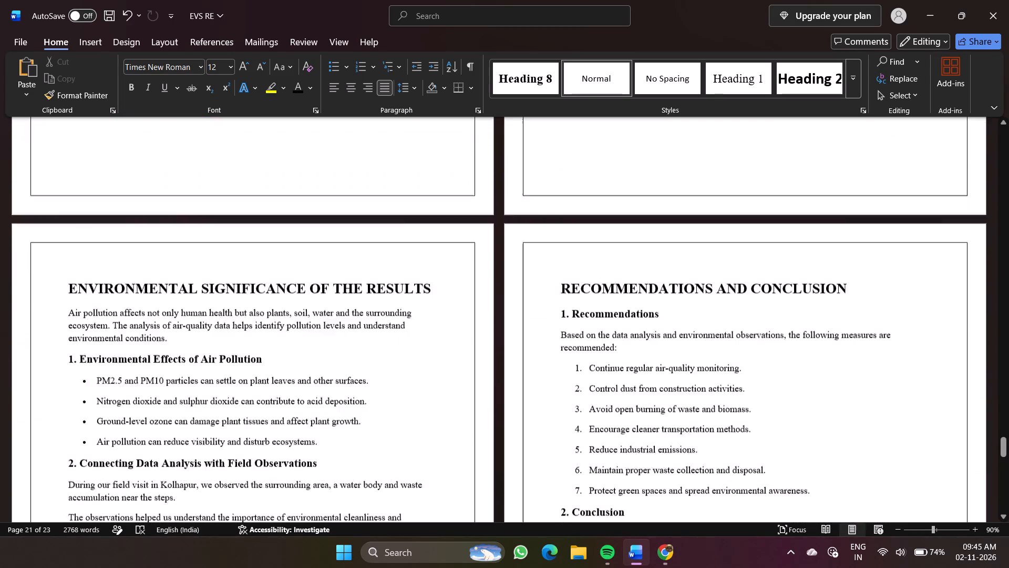
scroll(345, 218, up, 7)
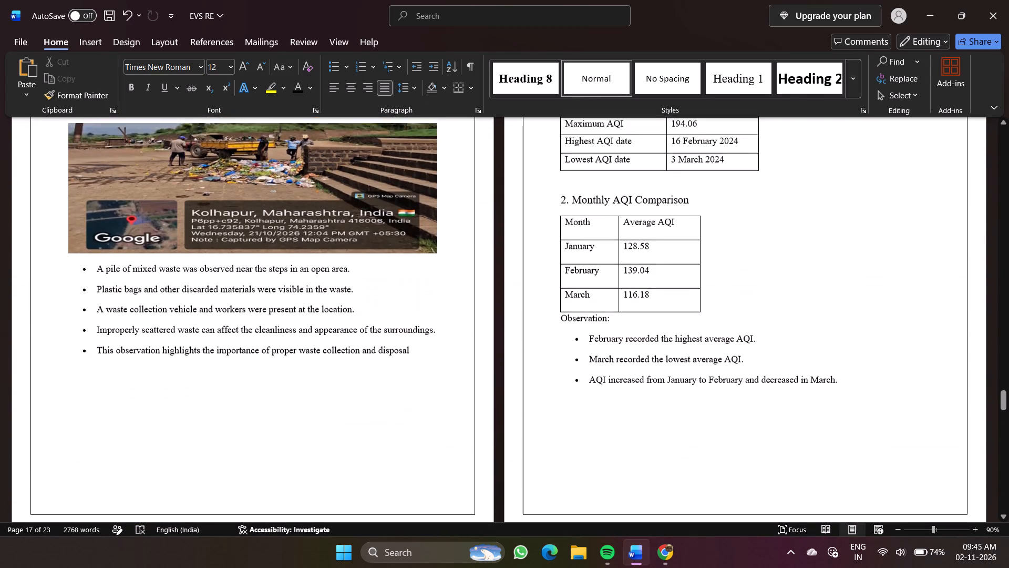
scroll(345, 218, up, 2)
scroll(345, 218, right, 1)
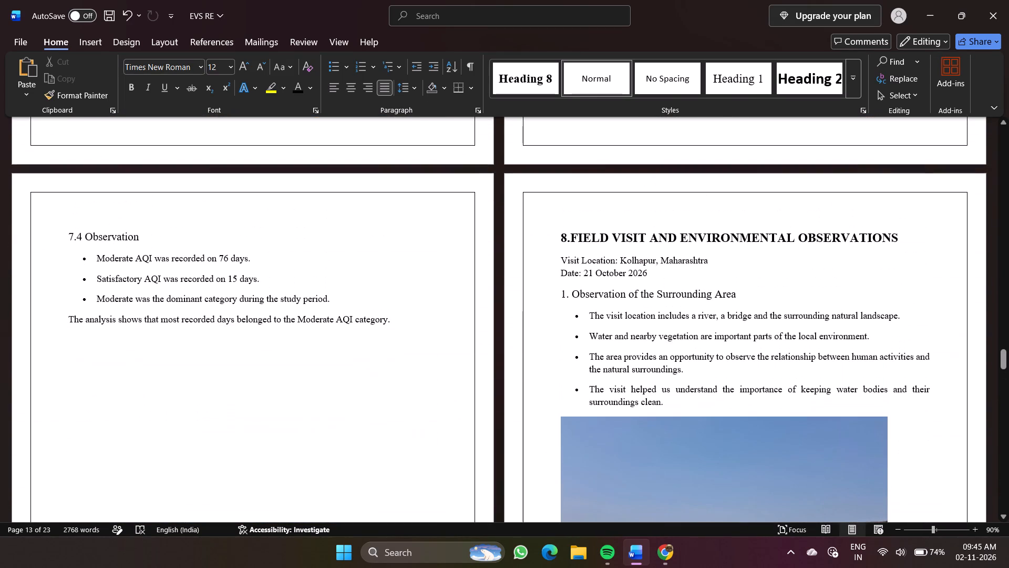
scroll(345, 218, right, 2)
scroll(345, 218, up, 3)
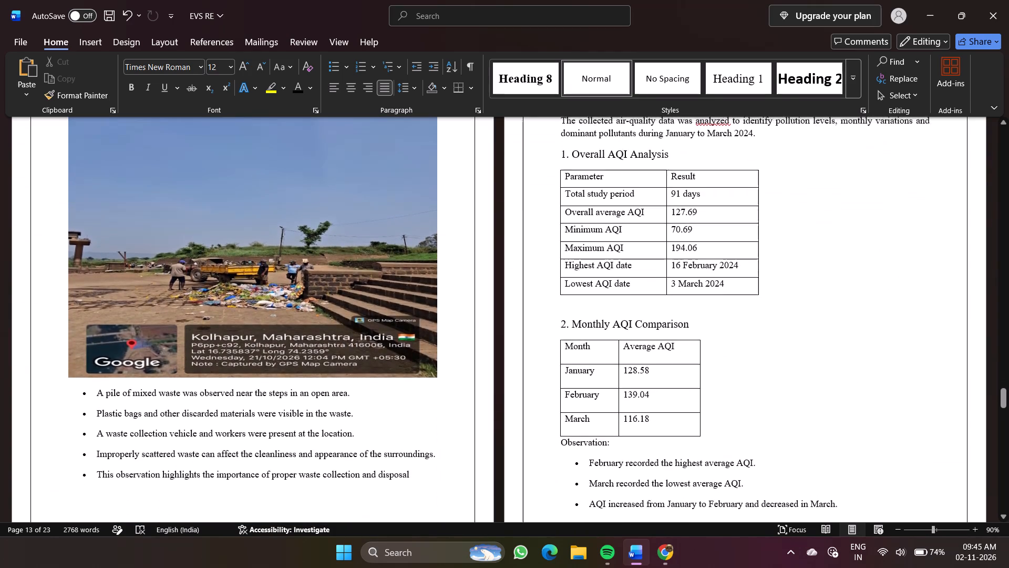
scroll(345, 218, up, 3)
scroll(345, 218, down, 2)
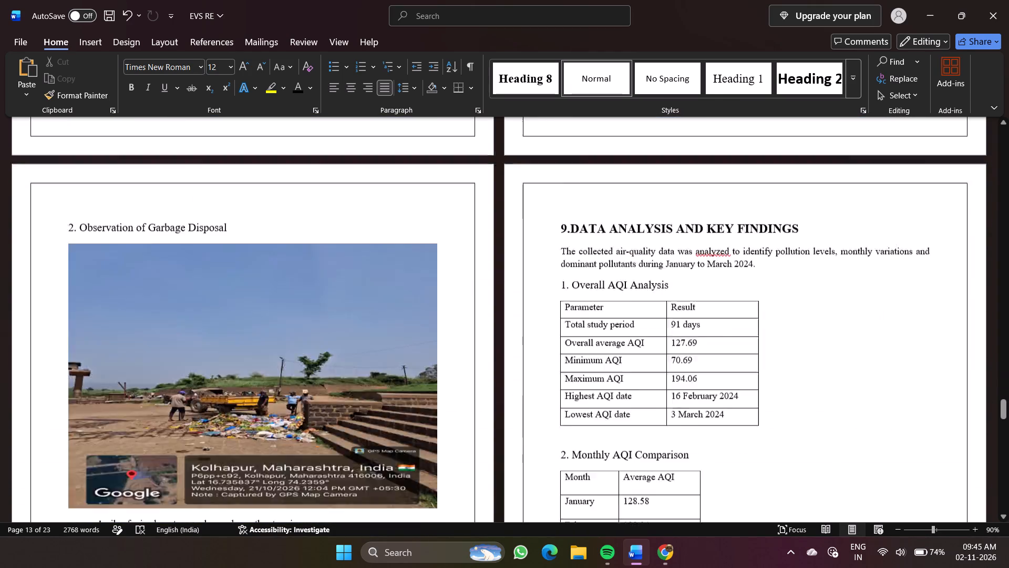
scroll(345, 218, down, 5)
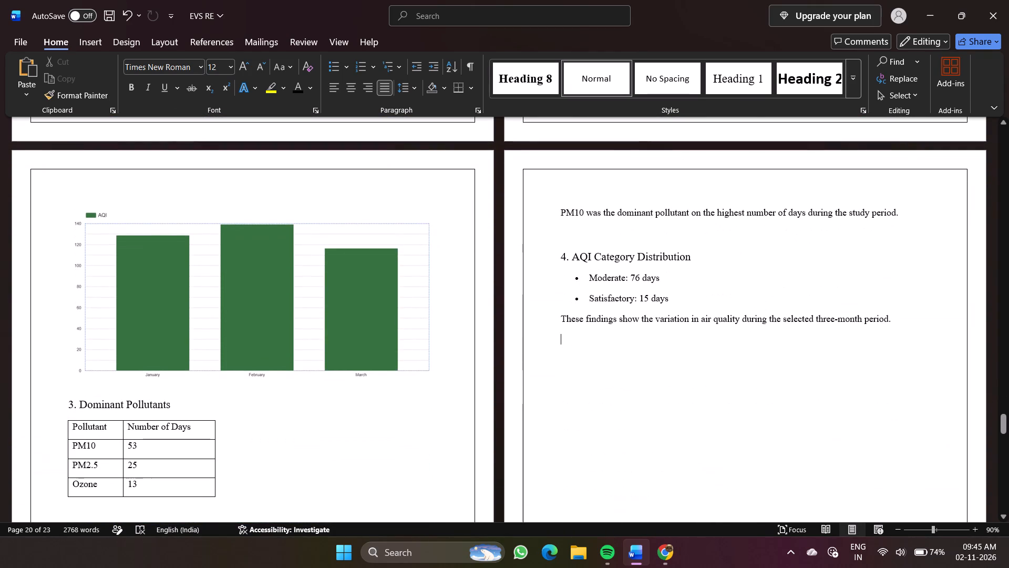
Prefix the heading "ENVIRONMENTAL SIGNIFICANCE OF THE RESULTS" with "9.".
scroll(345, 218, down, 8)
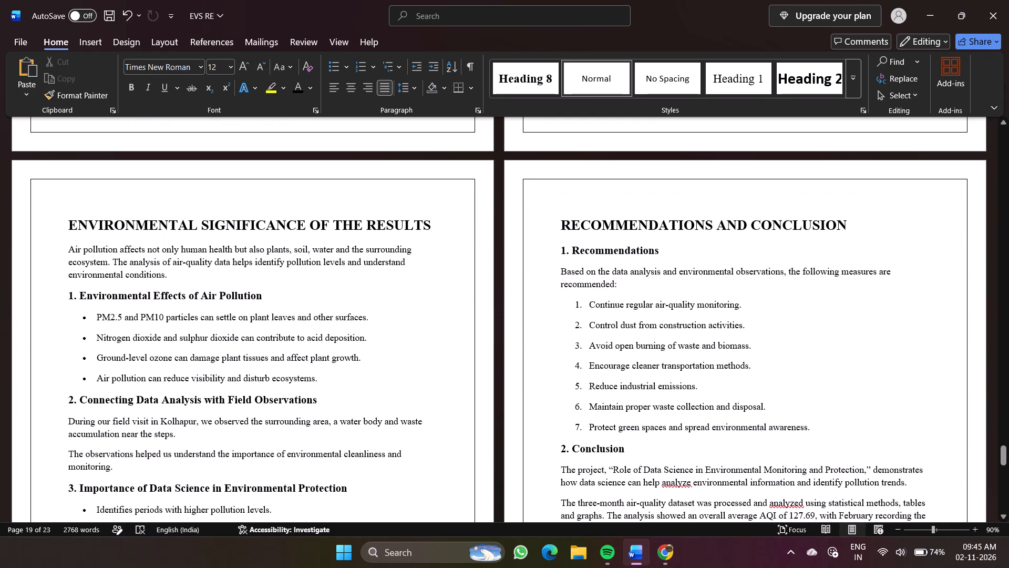
click(73, 228)
text(9.)
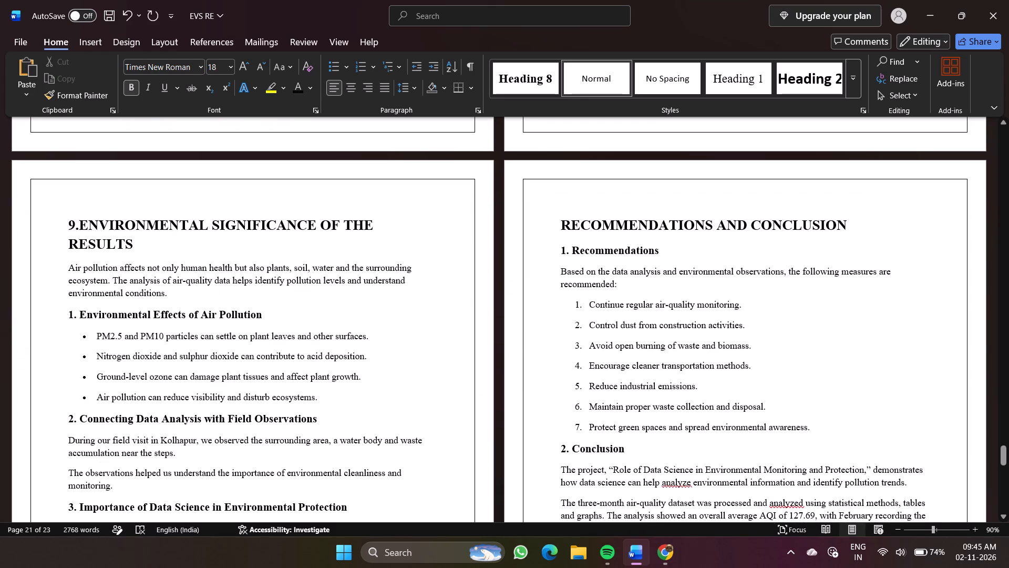
Justify all the text below the Environmental Significance of the Results heading, through the closing note.
drag(65, 267, 340, 204)
click(382, 95)
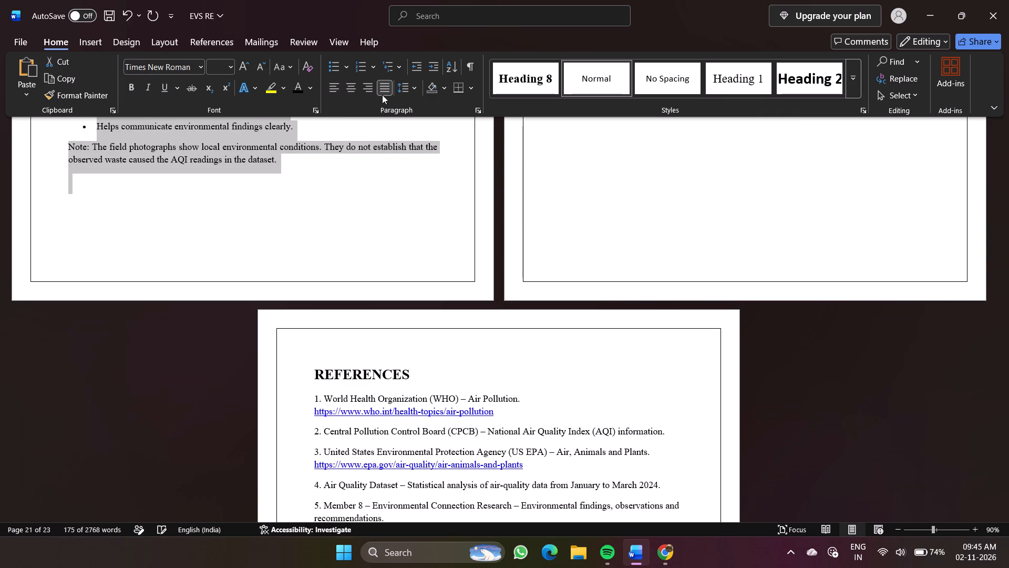
scroll(302, 282, up, 5)
click(279, 423)
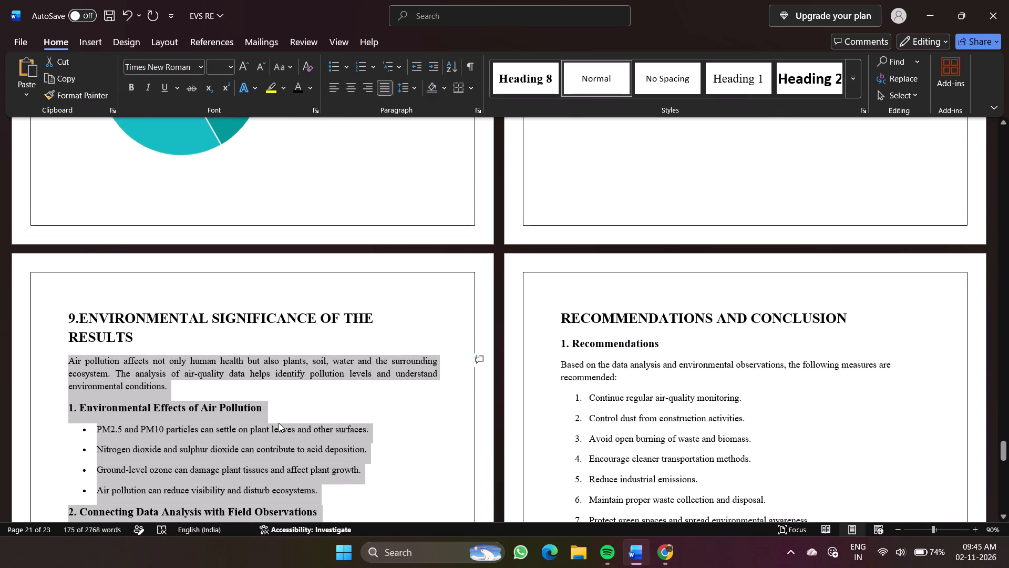
Remove bold from the three numbered subheadings in the Environmental Significance of the Results section.
drag(264, 414, 84, 417)
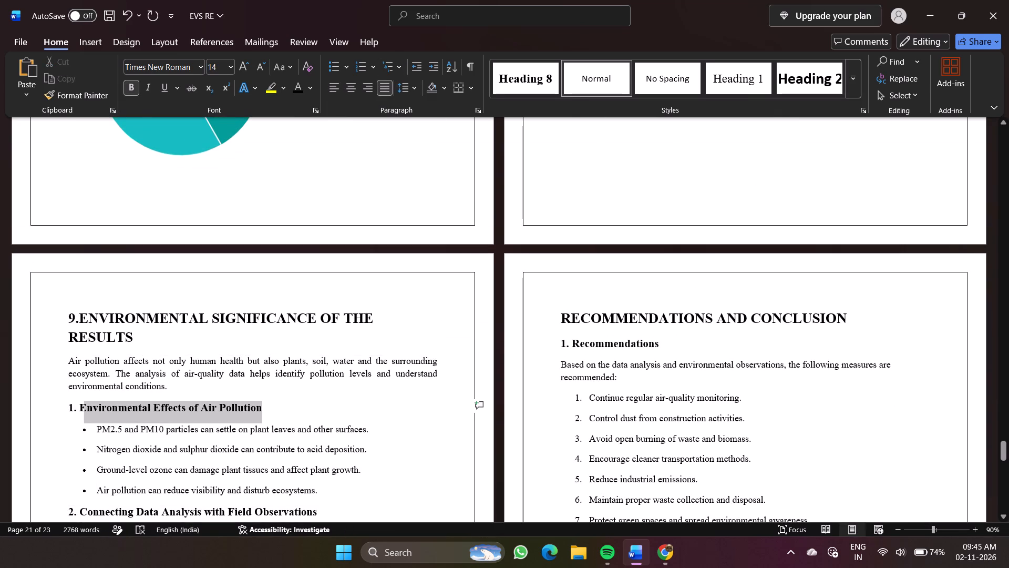
drag(84, 417, 63, 414)
click(74, 392)
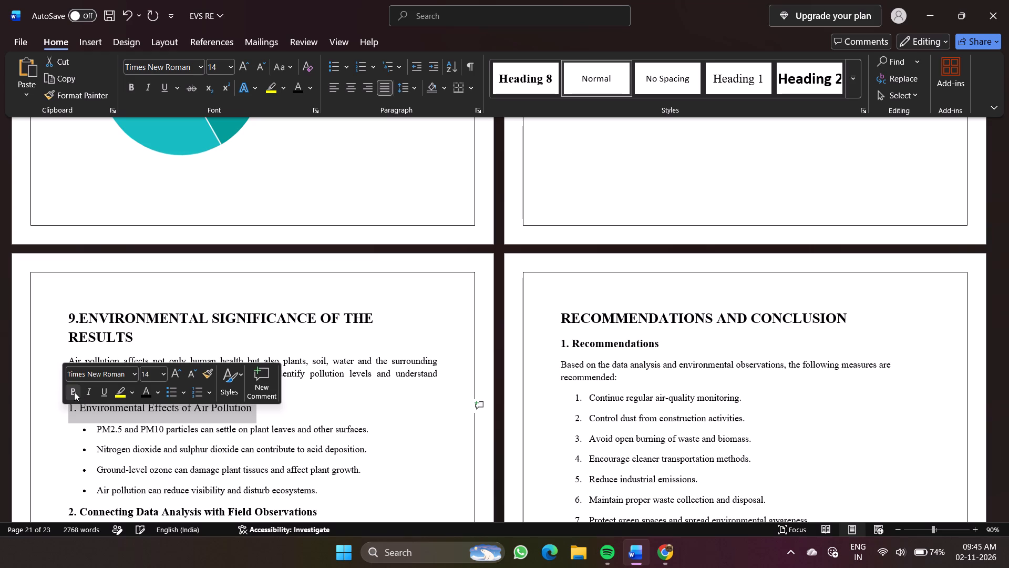
click(201, 426)
scroll(201, 426, down, 1)
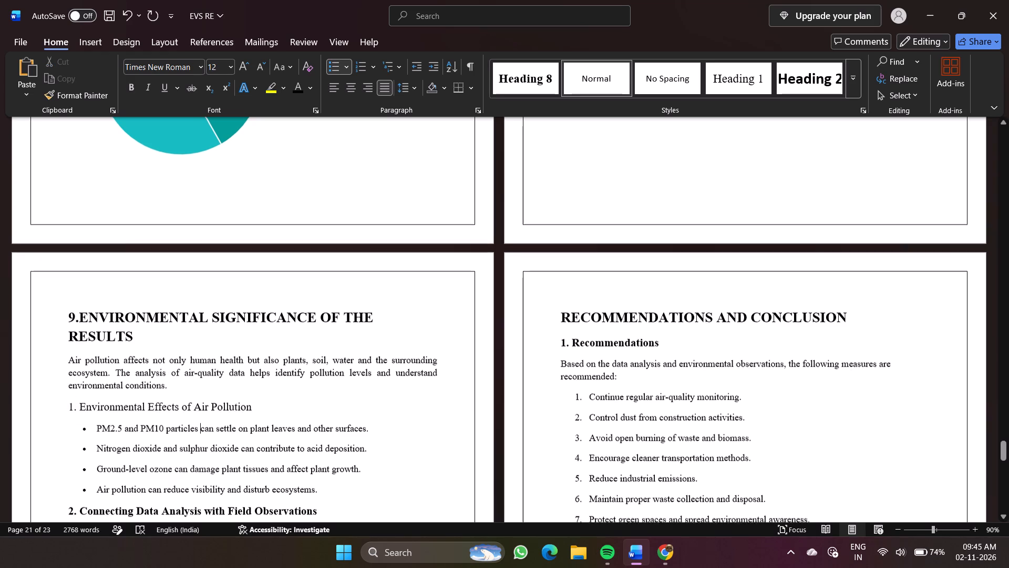
scroll(201, 426, down, 1)
scroll(304, 364, right, 1)
drag(325, 351, 62, 345)
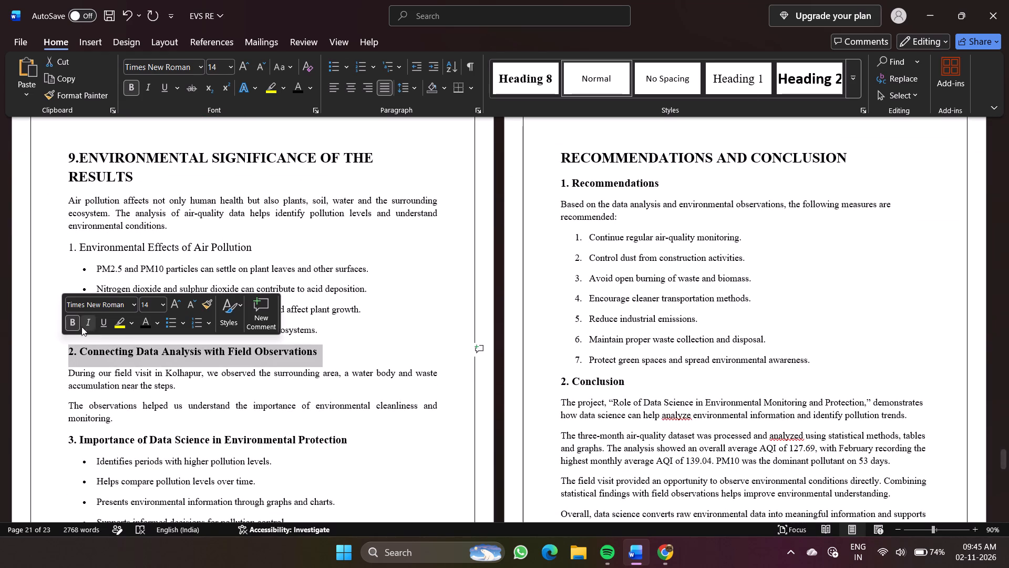
click(74, 324)
scroll(292, 525, down, 1)
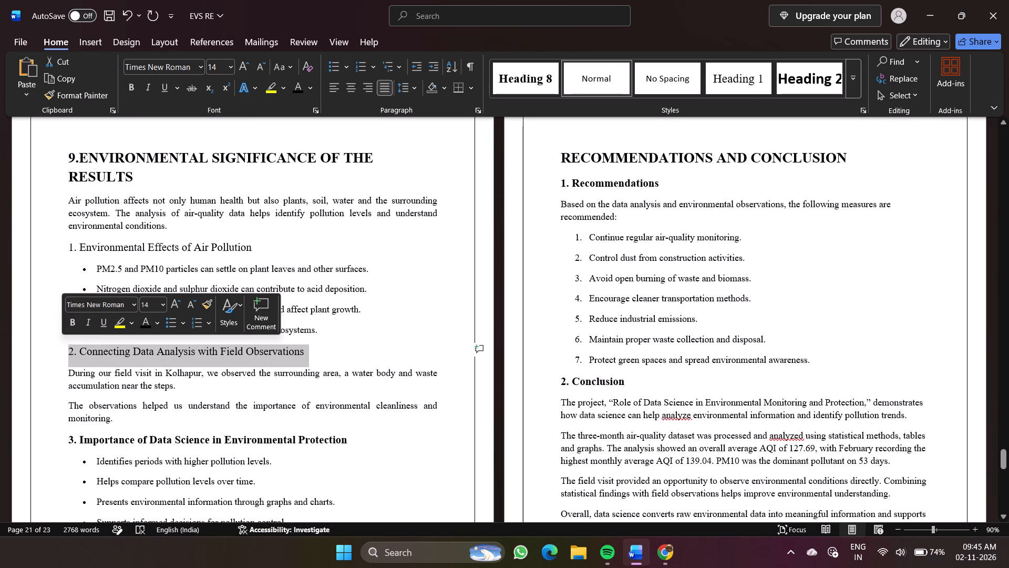
drag(343, 445, 54, 447)
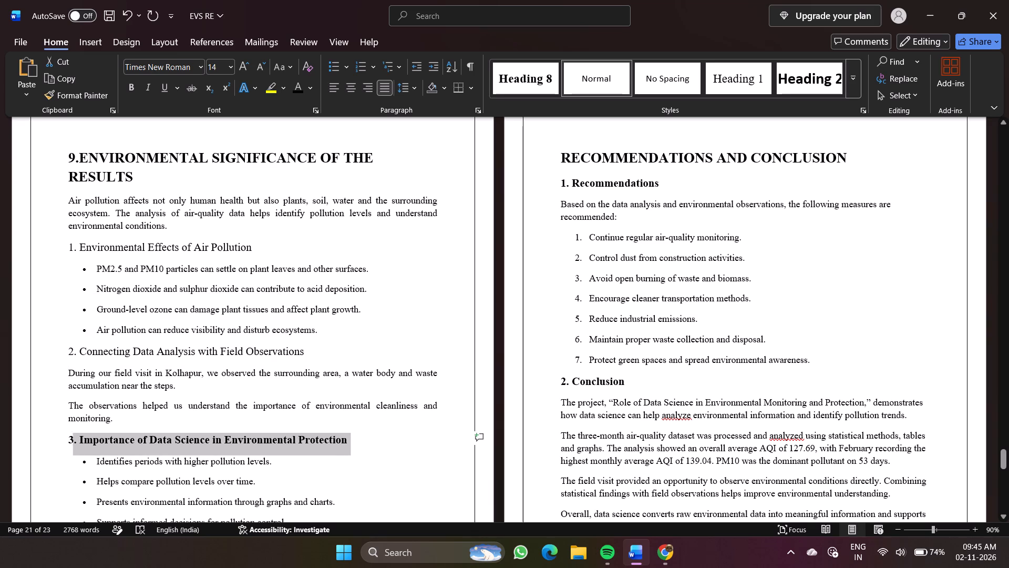
drag(54, 447, 37, 447)
click(43, 425)
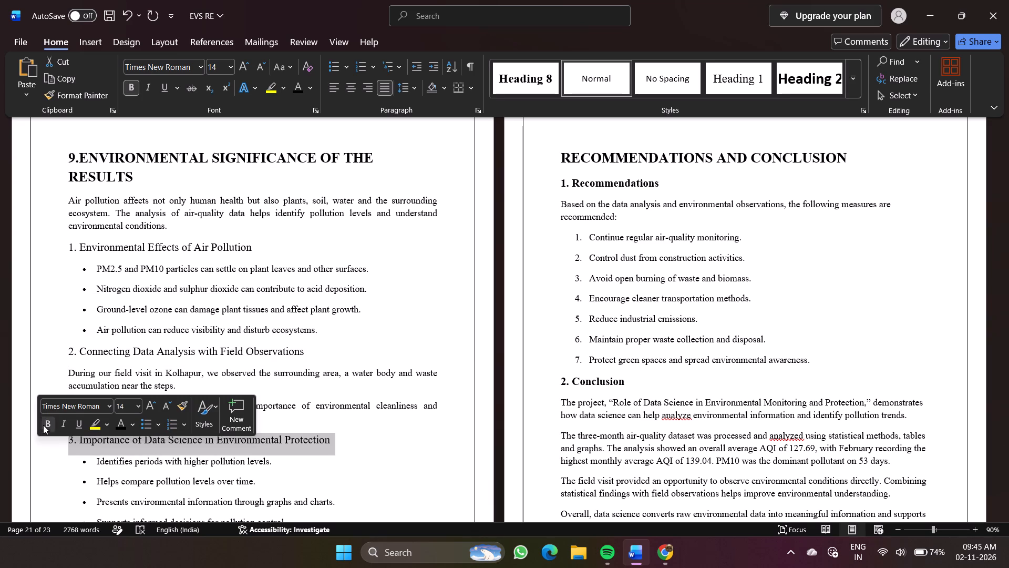
Delete the note about the field photographs at the end of the Environmental Significance of the Results section.
scroll(210, 465, down, 2)
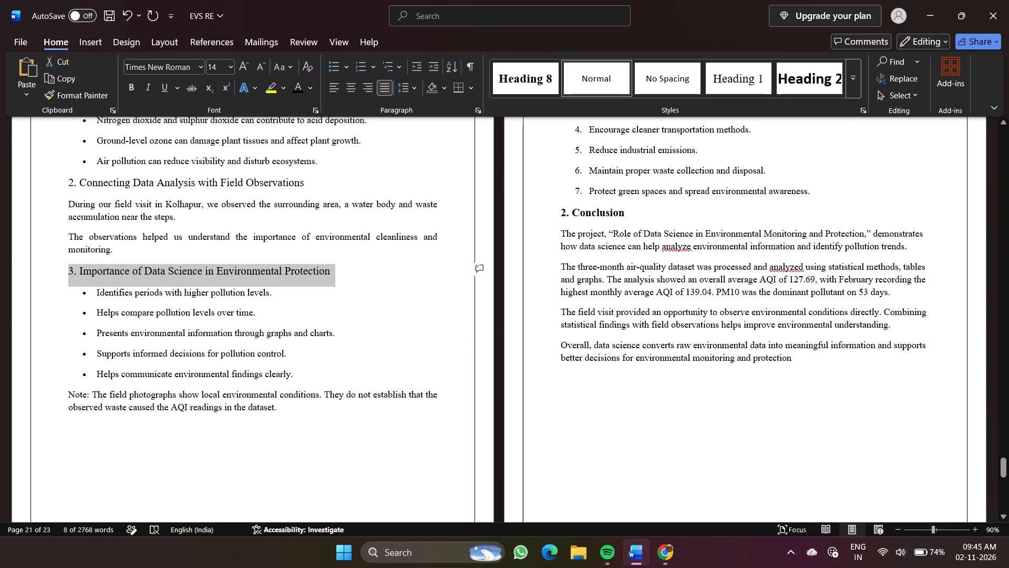
drag(289, 407, 124, 395)
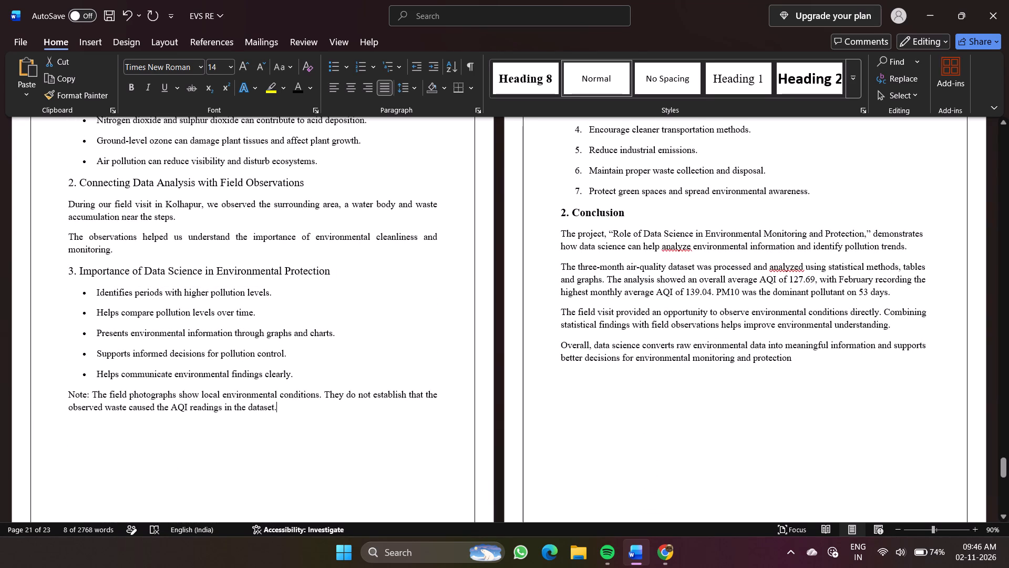
drag(124, 395, 61, 392)
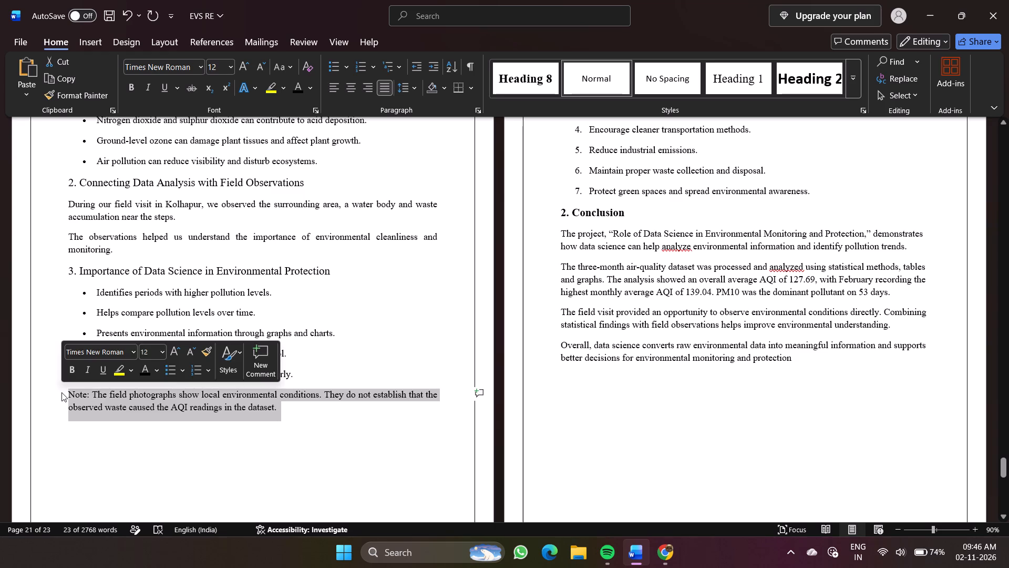
key(Delete)
Review the edited Environmental Significance section and check its layout and heading number against the neighbouring sections.
scroll(572, 265, up, 2)
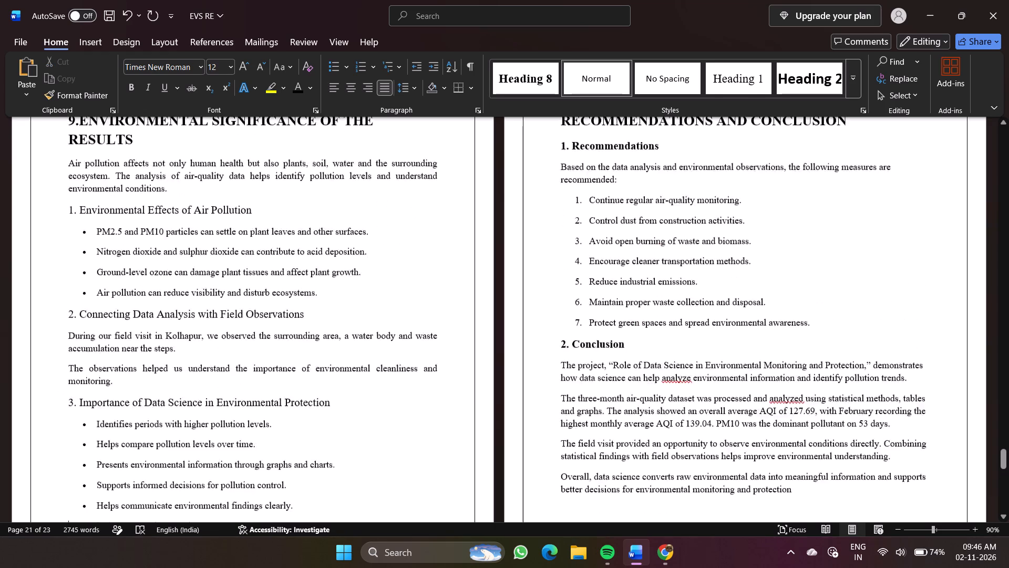
scroll(572, 265, up, 2)
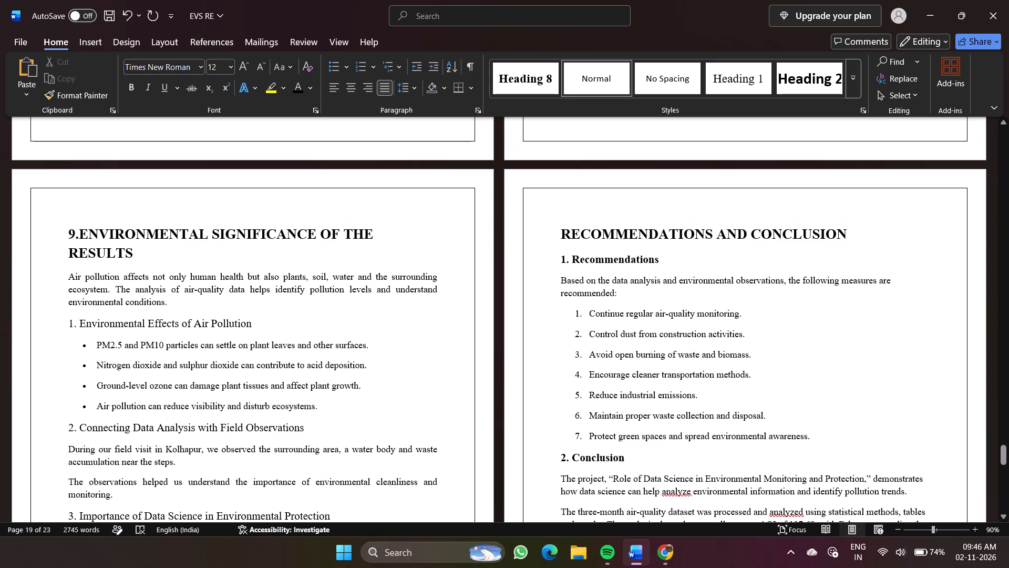
scroll(781, 343, down, 1)
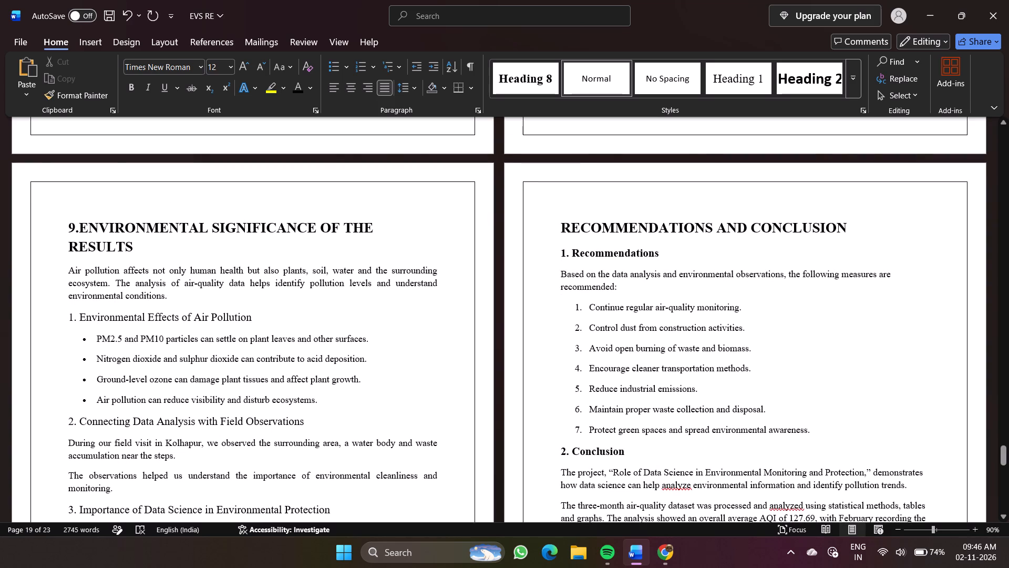
scroll(796, 402, down, 2)
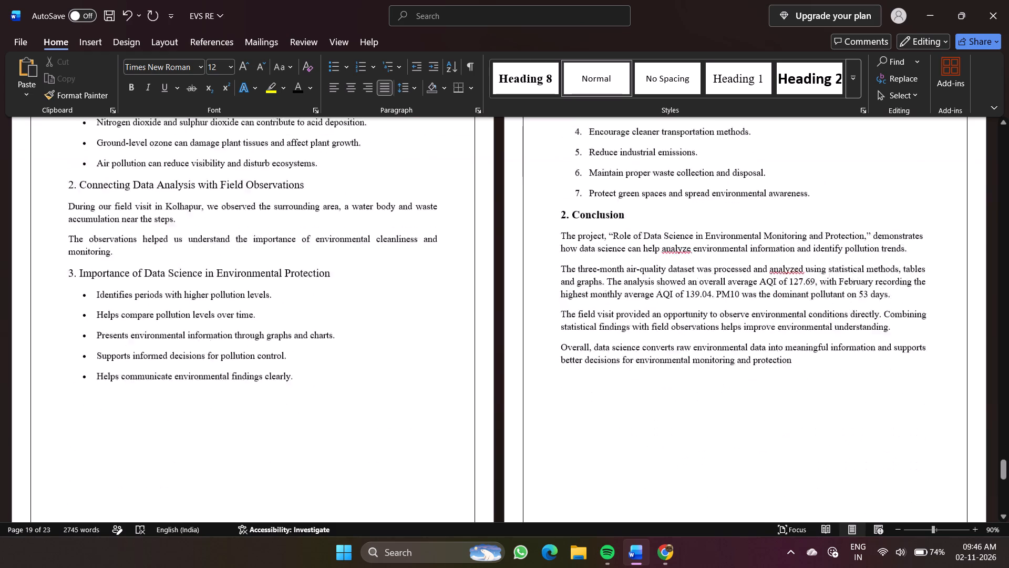
scroll(796, 402, down, 1)
scroll(796, 402, up, 3)
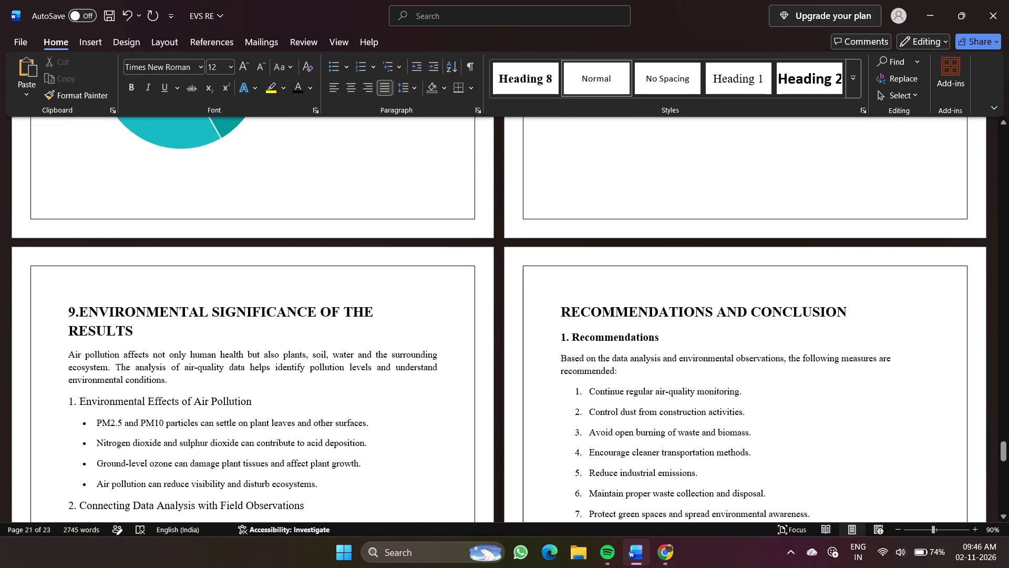
scroll(796, 402, up, 4)
scroll(796, 402, down, 1)
scroll(796, 402, up, 3)
scroll(796, 402, down, 1)
scroll(796, 402, up, 1)
scroll(796, 402, down, 1)
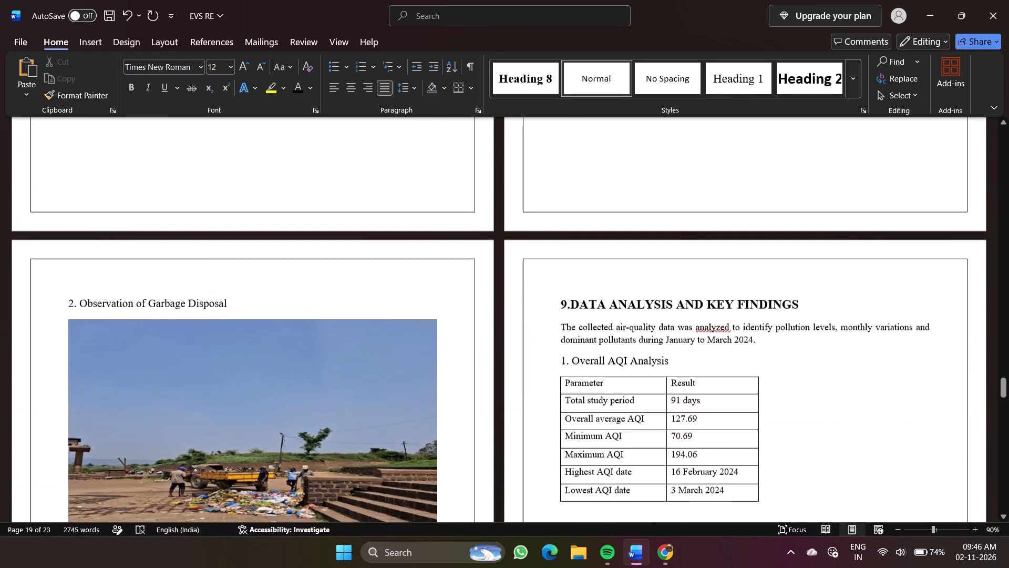
Justify all text of the Recommendations and Conclusion section, from its heading through the closing paragraph.
scroll(796, 402, down, 1)
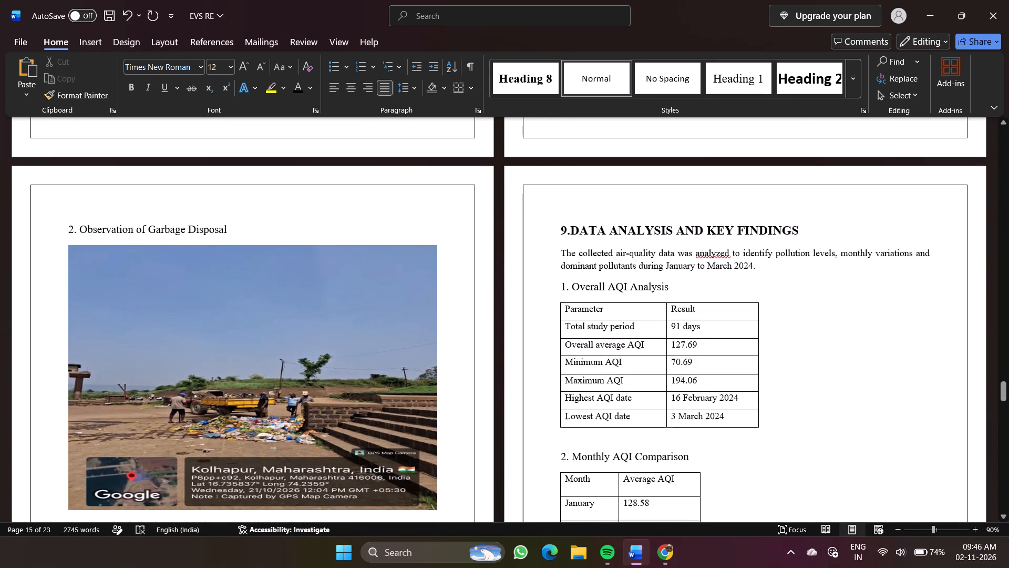
scroll(796, 402, down, 5)
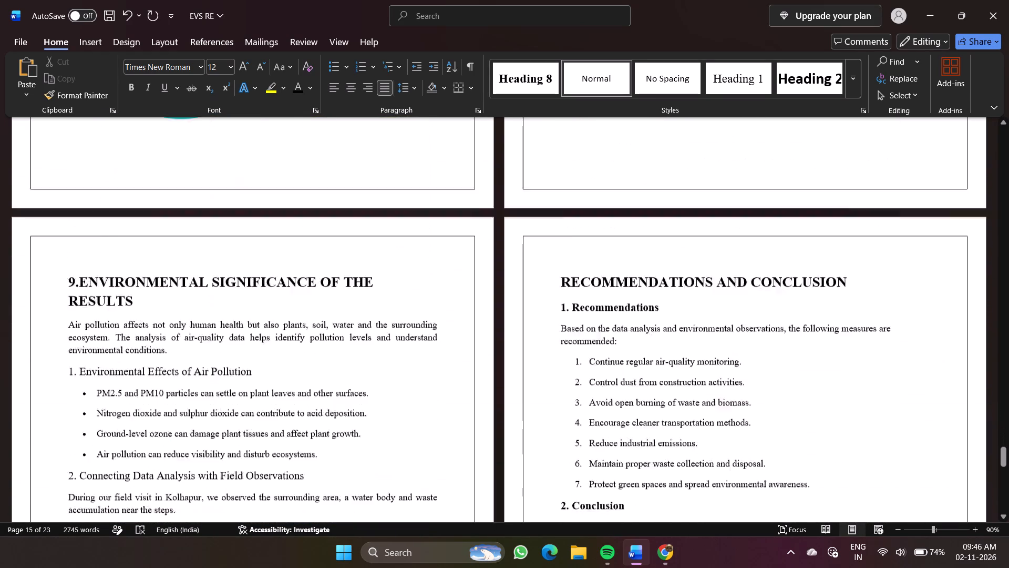
scroll(796, 402, down, 2)
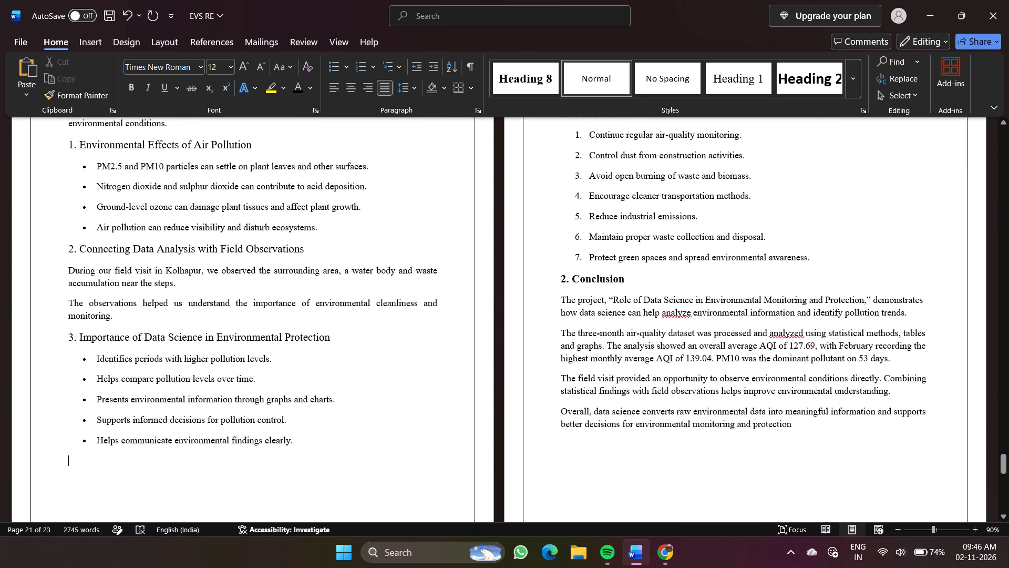
scroll(792, 413, up, 1)
scroll(792, 413, down, 1)
scroll(792, 413, up, 1)
scroll(792, 413, down, 1)
scroll(792, 413, left, 1)
scroll(792, 413, down, 1)
scroll(792, 413, left, 1)
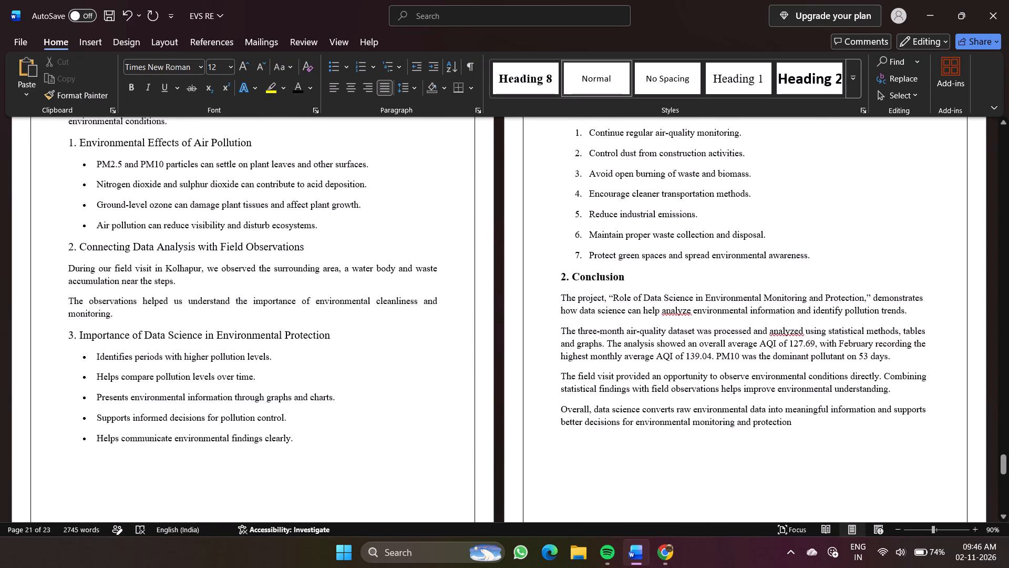
drag(795, 425, 465, 160)
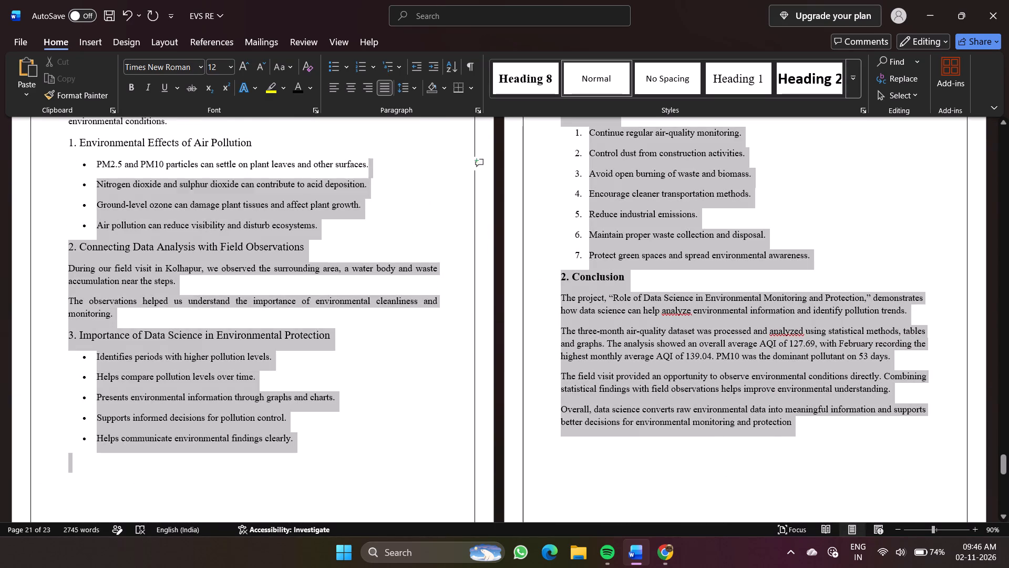
drag(465, 160, 558, 310)
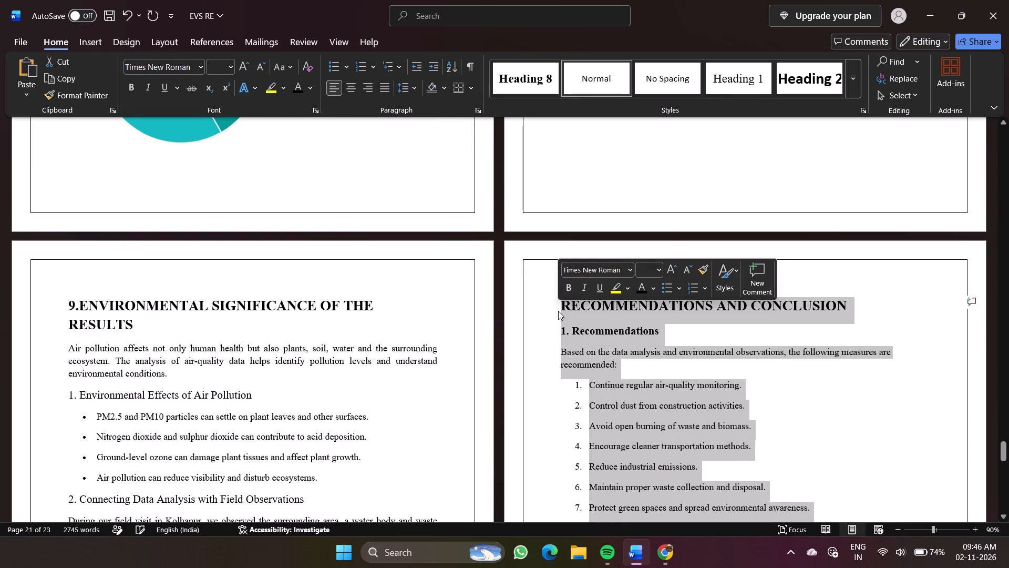
click(378, 90)
click(650, 369)
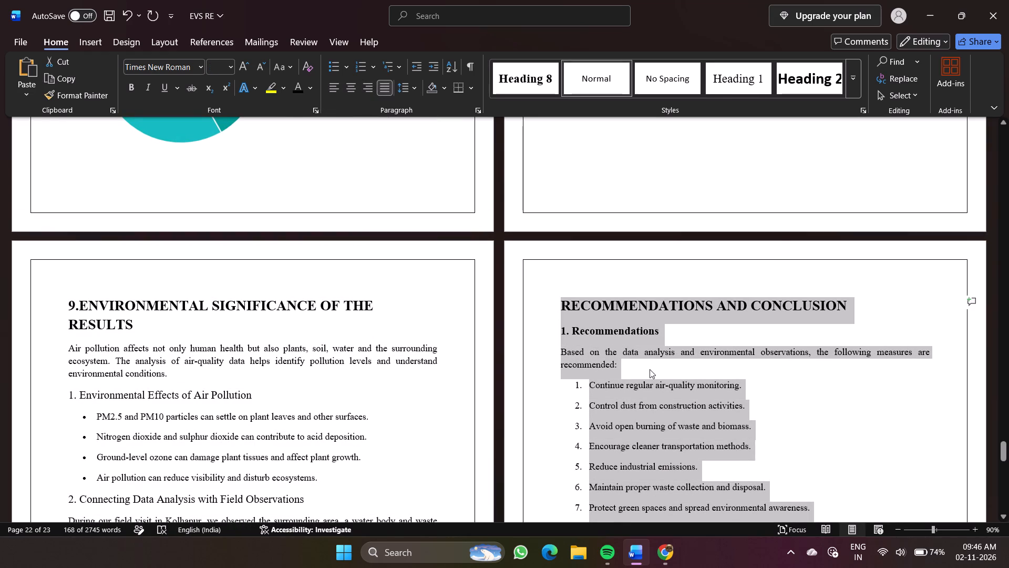
Remove bold from the "1. Recommendations" subheading and add a hyphen at its end.
drag(661, 333, 548, 325)
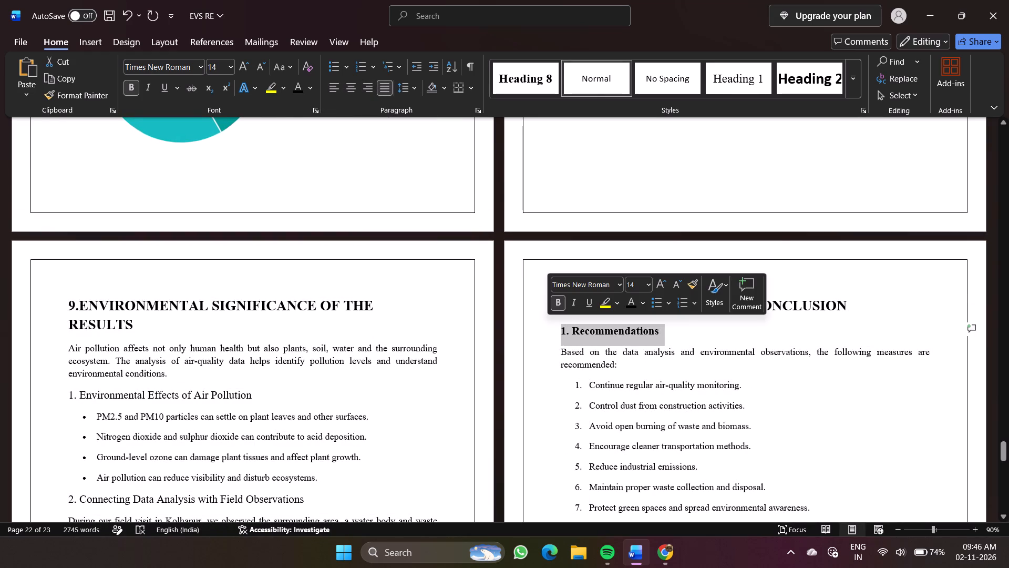
click(557, 307)
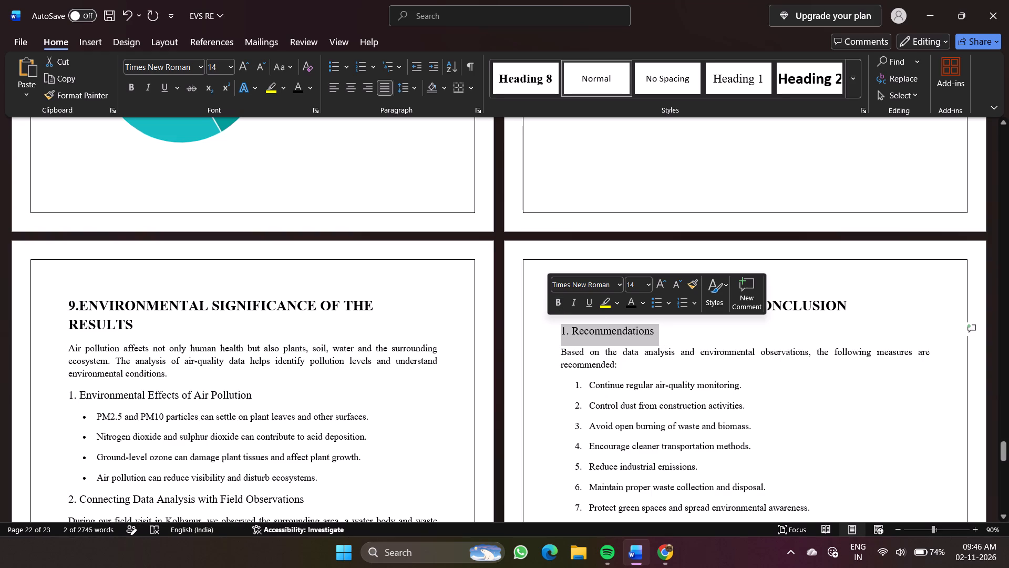
click(661, 335)
key(minus)
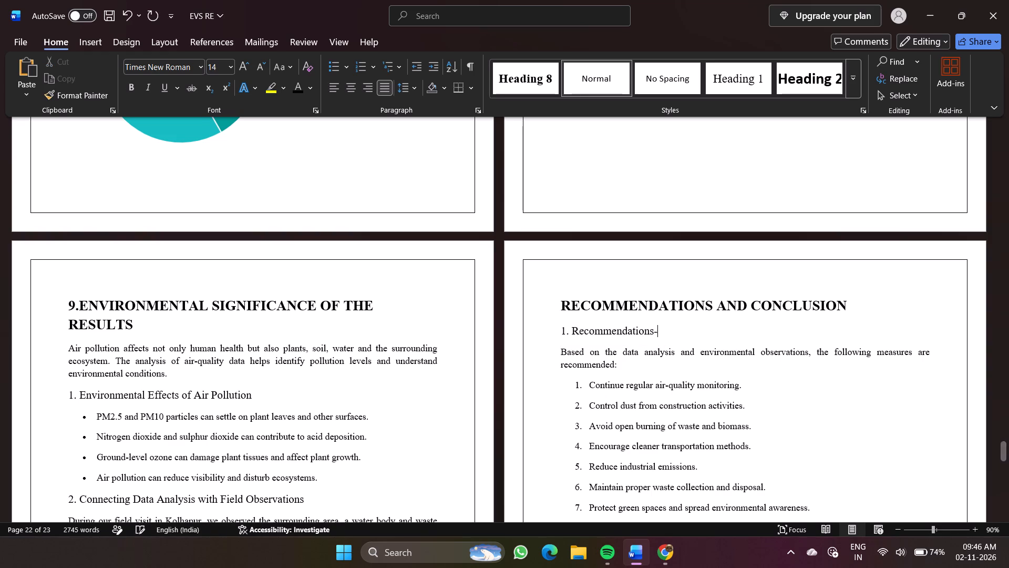
Remove bold from the "2. Conclusion" subheading in the Recommendations and Conclusion section.
scroll(679, 358, down, 2)
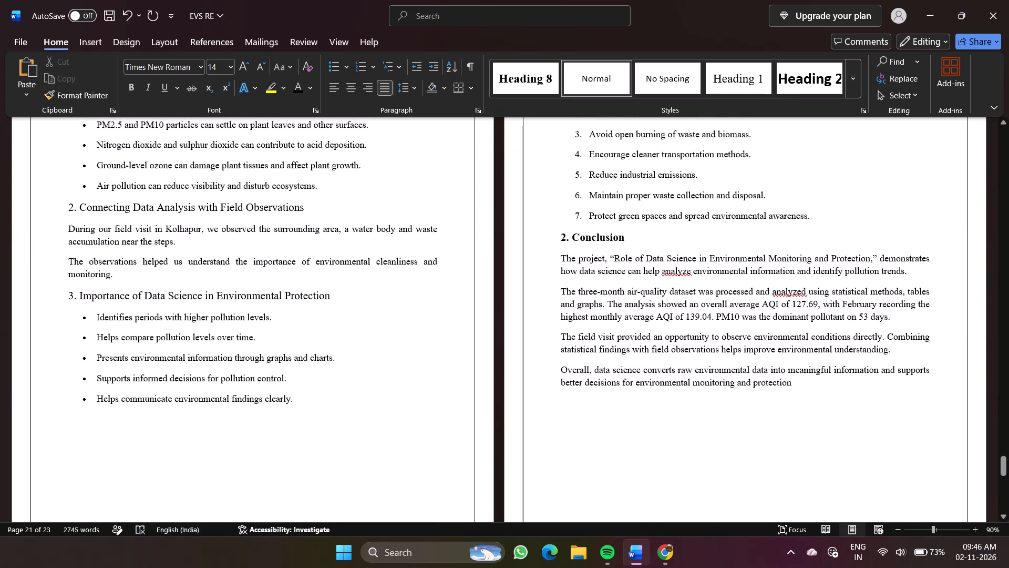
drag(631, 245, 526, 231)
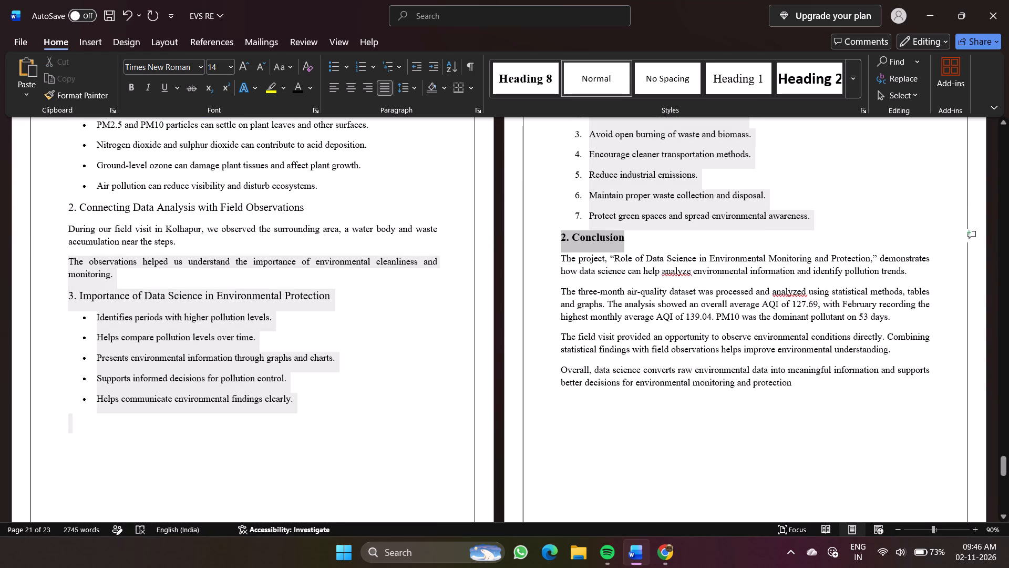
drag(526, 231, 545, 239)
click(557, 219)
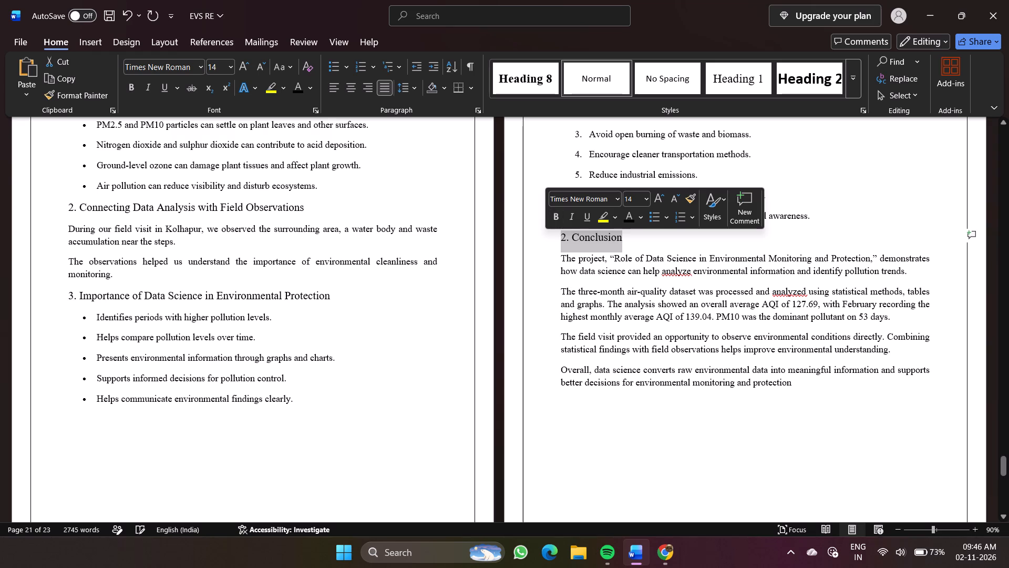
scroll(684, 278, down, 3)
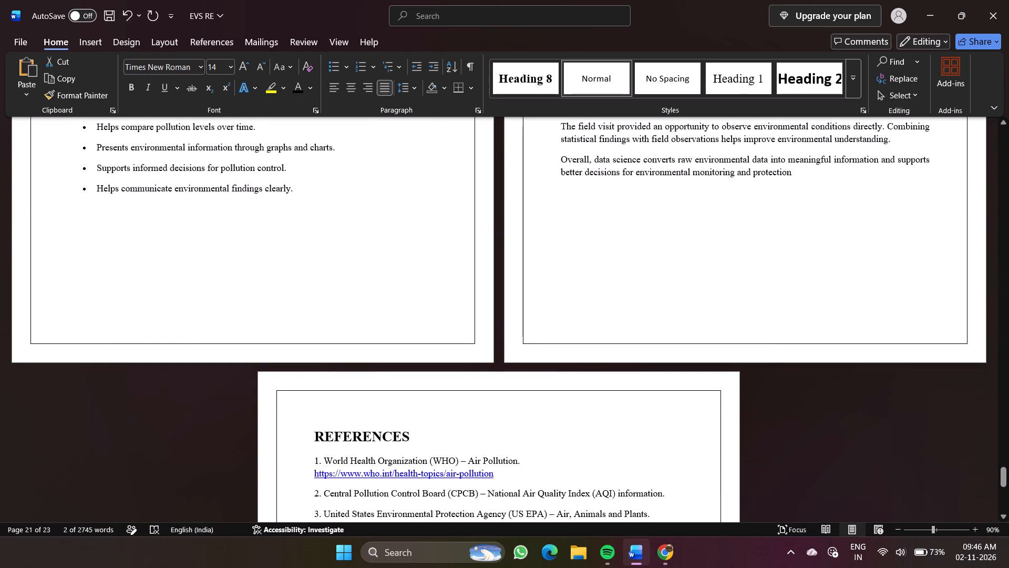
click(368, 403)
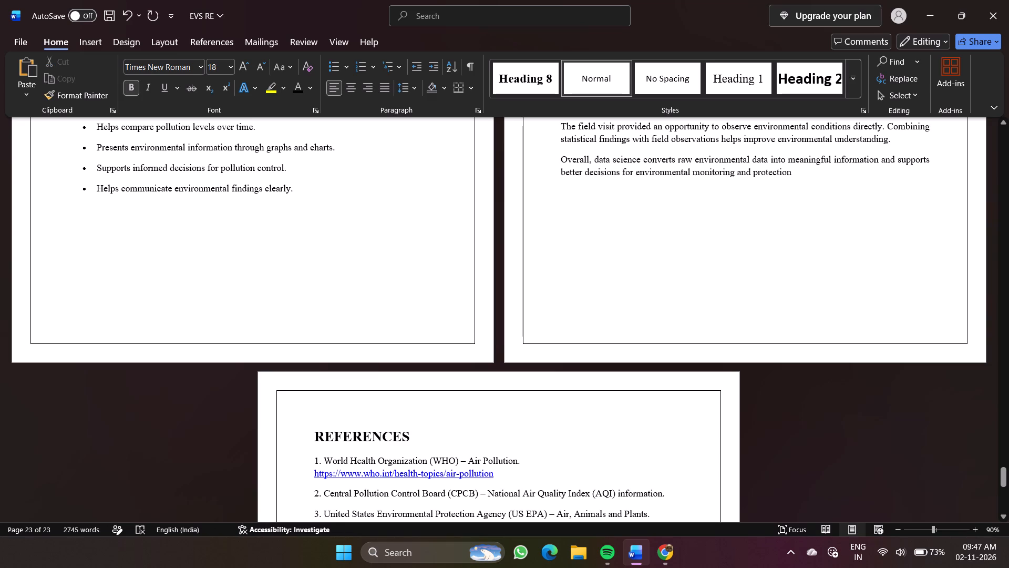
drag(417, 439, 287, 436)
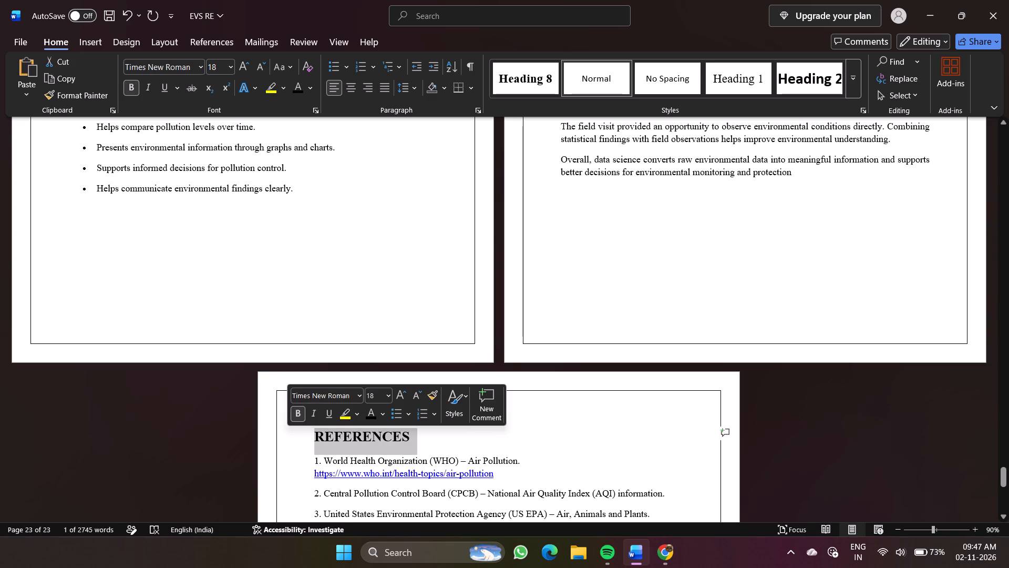
Number the Recommendations and Conclusion heading by adding "10." and a space before it.
scroll(637, 418, up, 3)
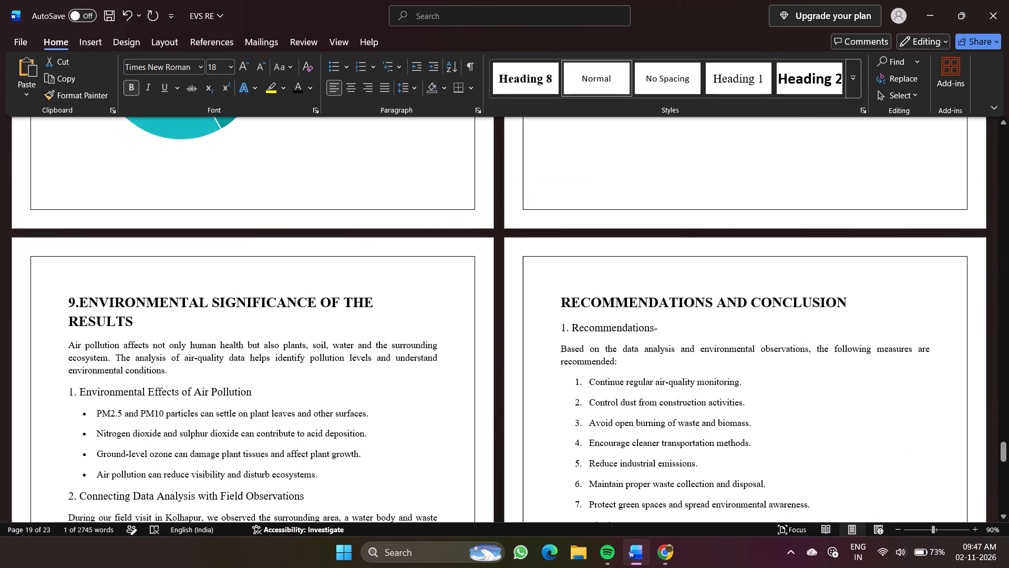
click(560, 301)
text(10.)
key(space)
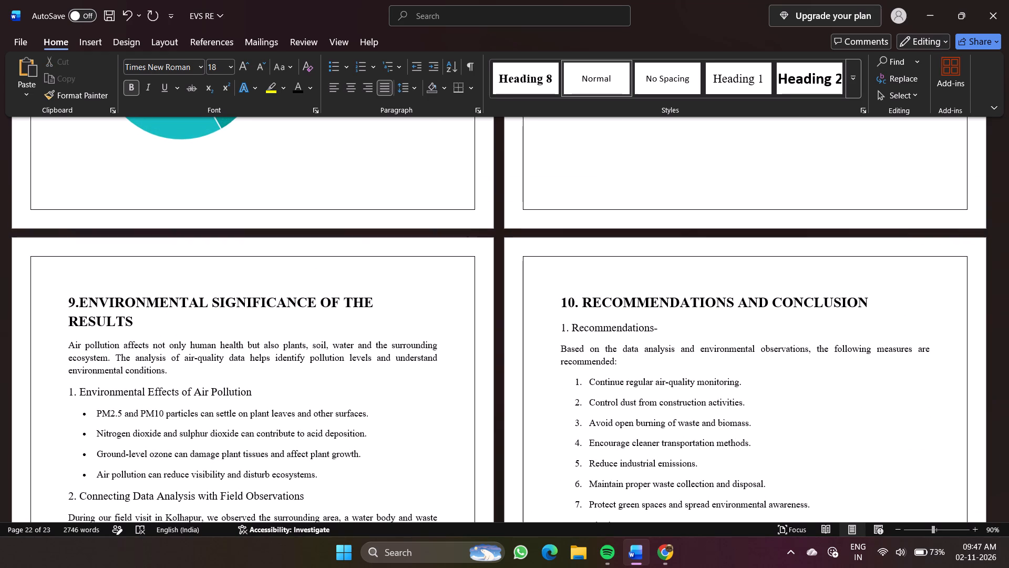
Insert a space after the section number in the Environmental Significance of the Results heading.
click(253, 405)
click(80, 304)
key(space)
Check the preceding section headings and change the Environmental Significance of the Results heading number to 10.
scroll(383, 365, up, 4)
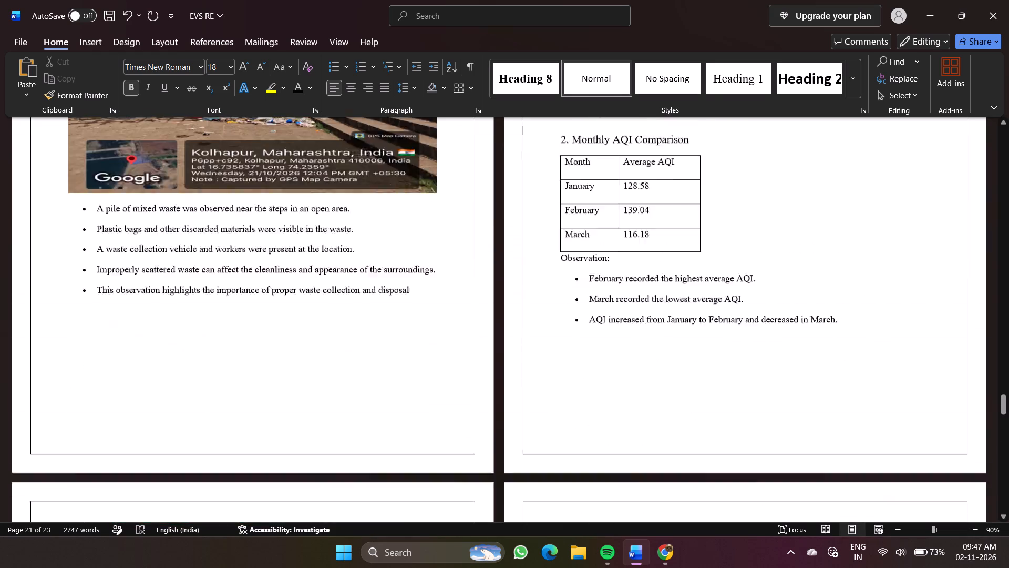
scroll(383, 365, up, 4)
scroll(383, 365, down, 6)
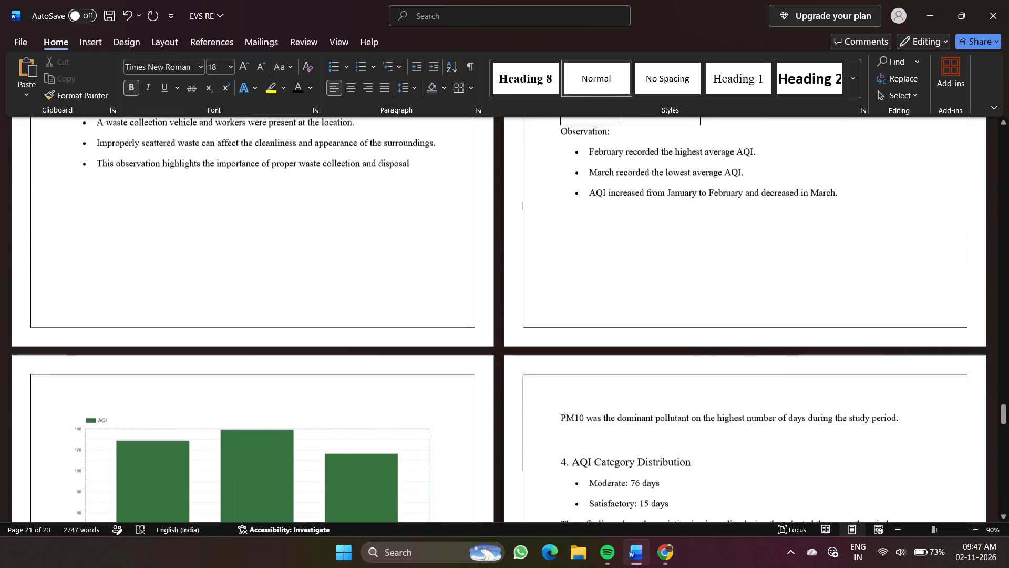
scroll(383, 365, down, 5)
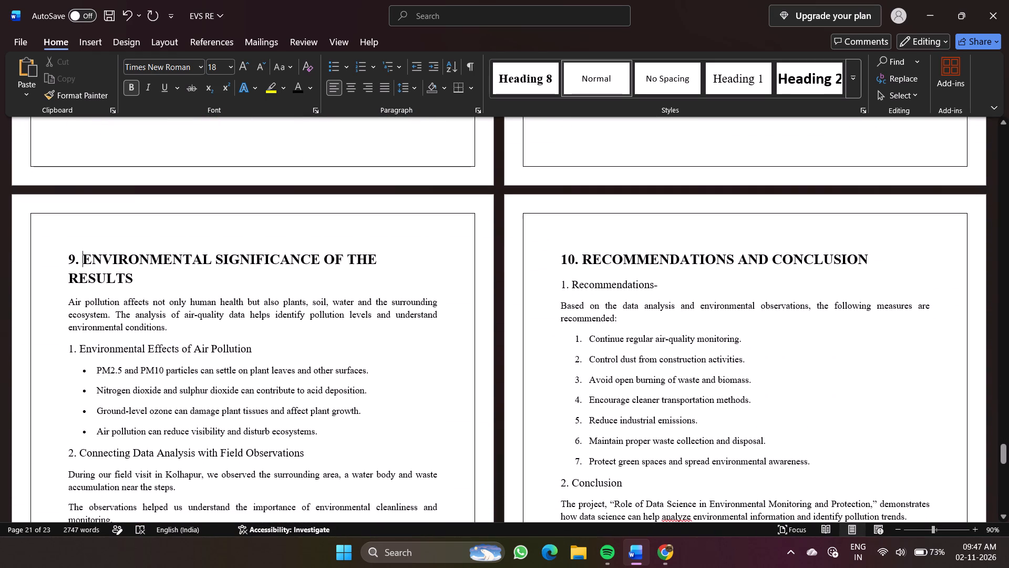
click(71, 256)
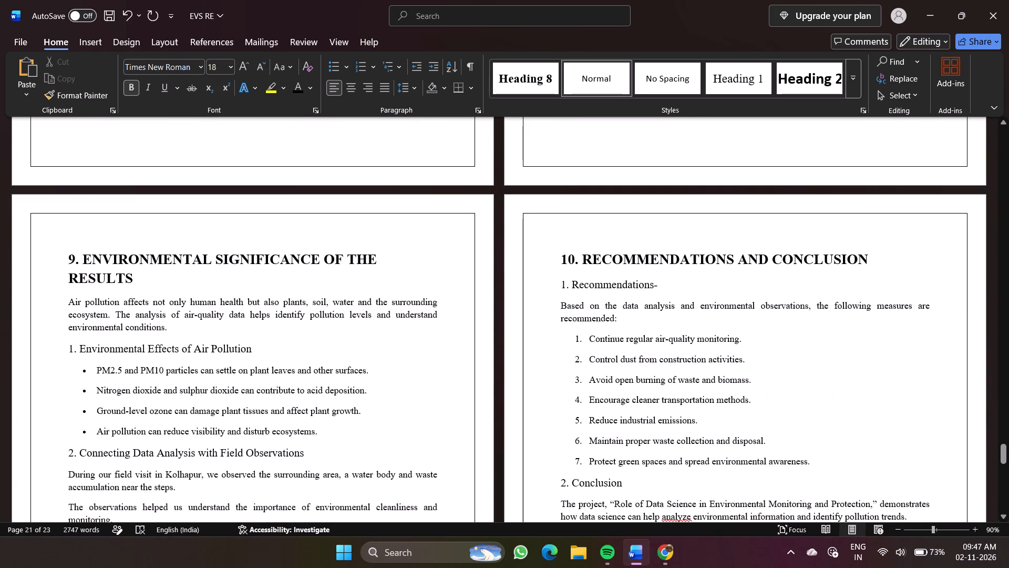
key(Right)
key(BackSpace)
text(10)
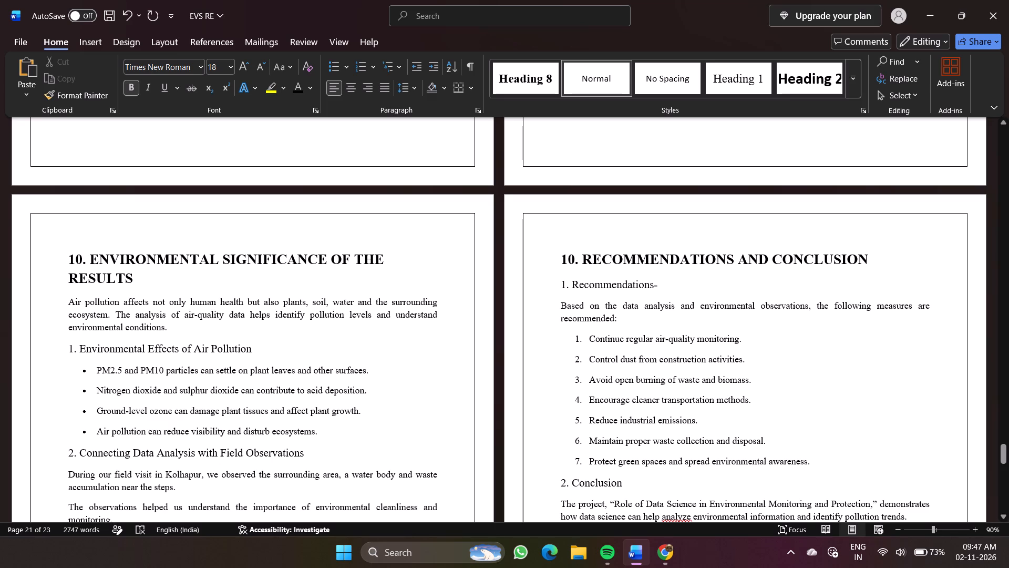
Change the Recommendations and Conclusion heading number to 11.
click(576, 257)
key(BackSpace)
key(1)
Number the References heading by adding "12." and a space before it.
scroll(576, 257, down, 5)
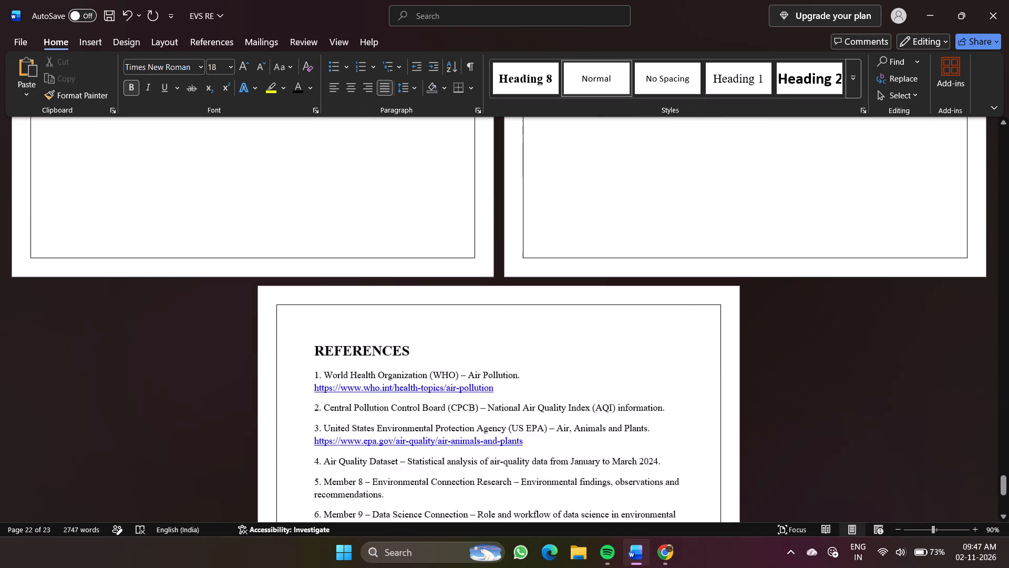
click(311, 260)
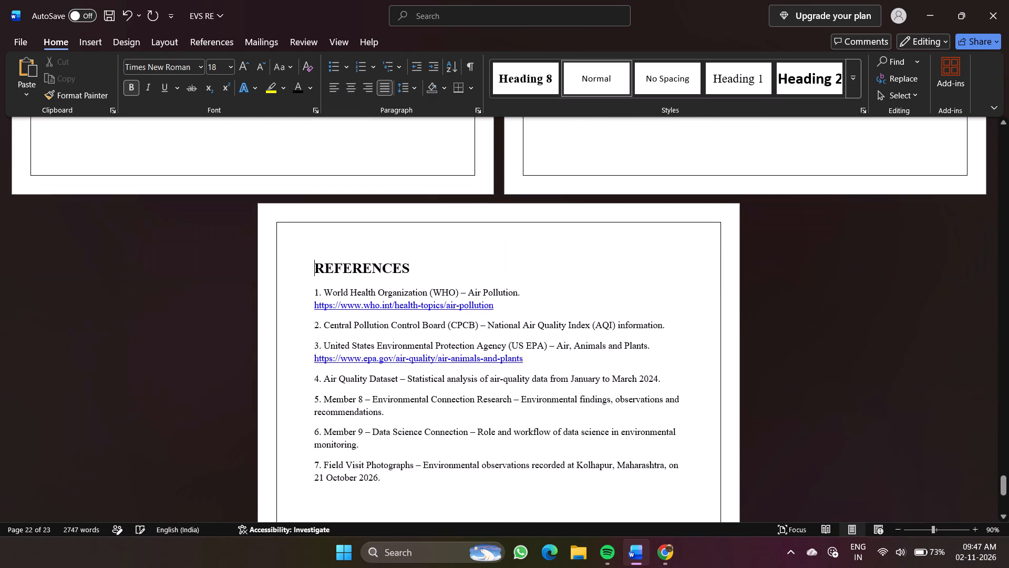
text(12)
key(space)
key(BackSpace)
text(.)
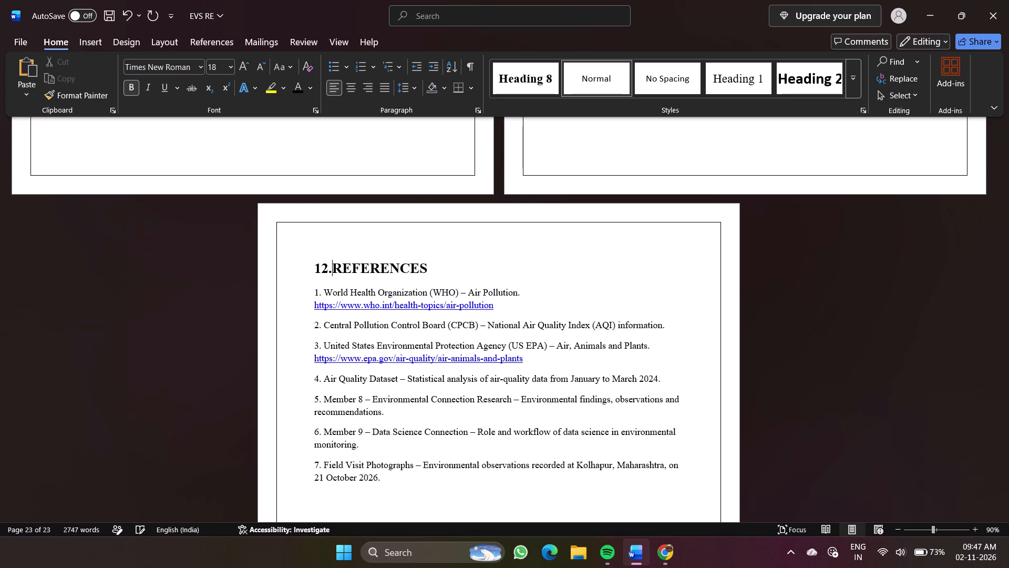
key(space)
Set the font size of the "11. Recommendations and Conclusion" heading to 16.
ctrl+scroll(311, 260, down, 3)
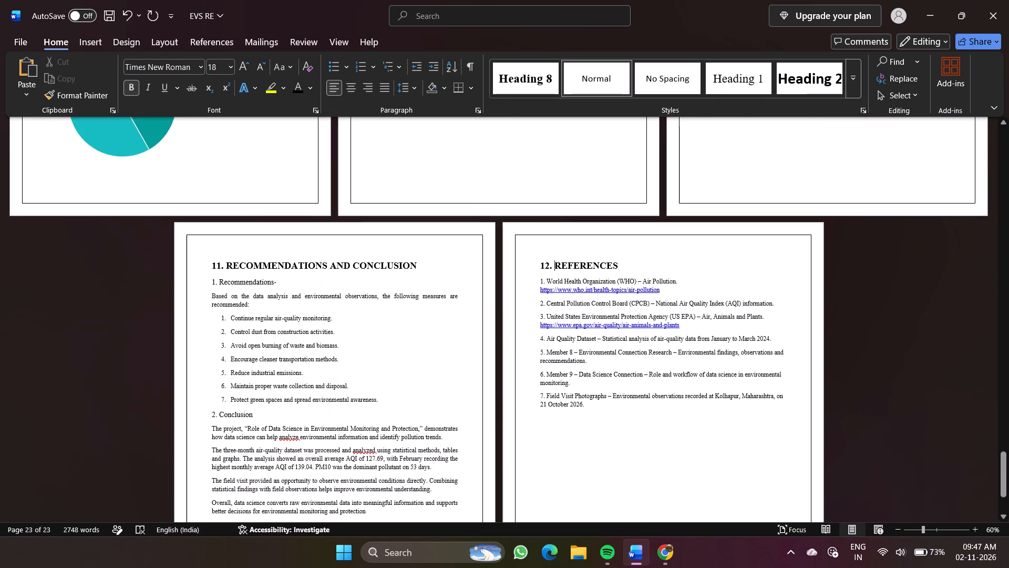
scroll(454, 317, up, 4)
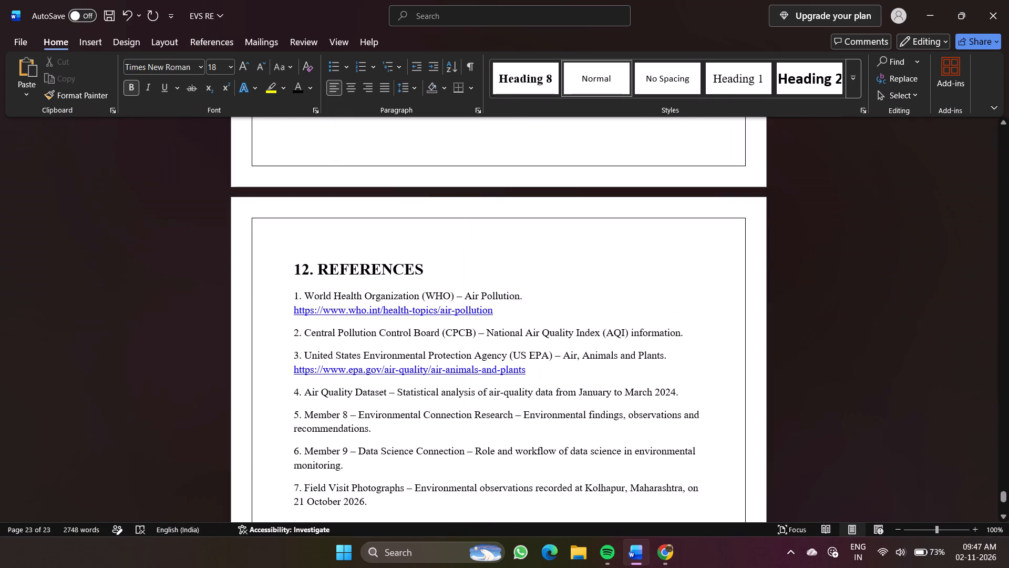
scroll(244, 238, up, 3)
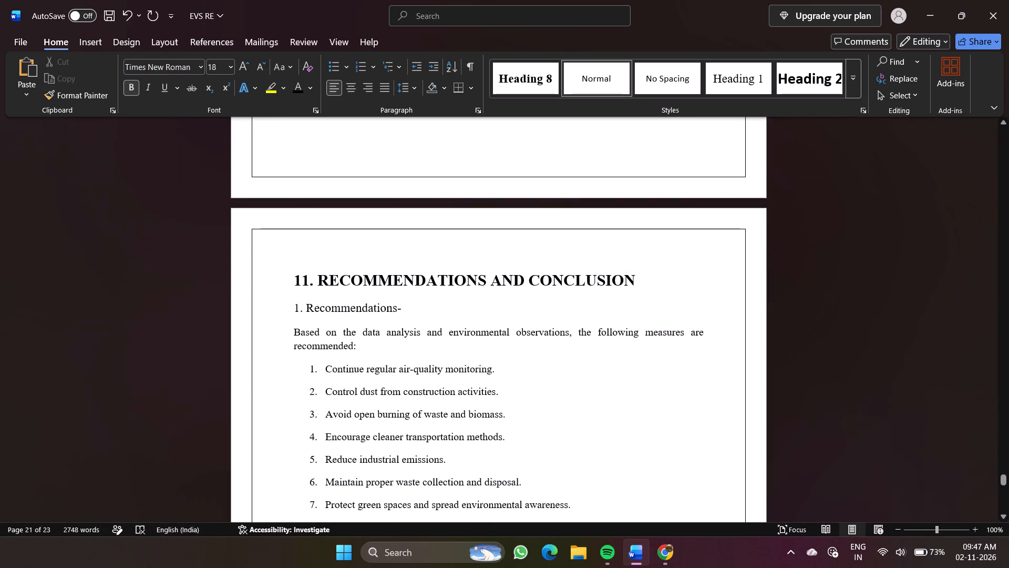
drag(291, 284, 613, 287)
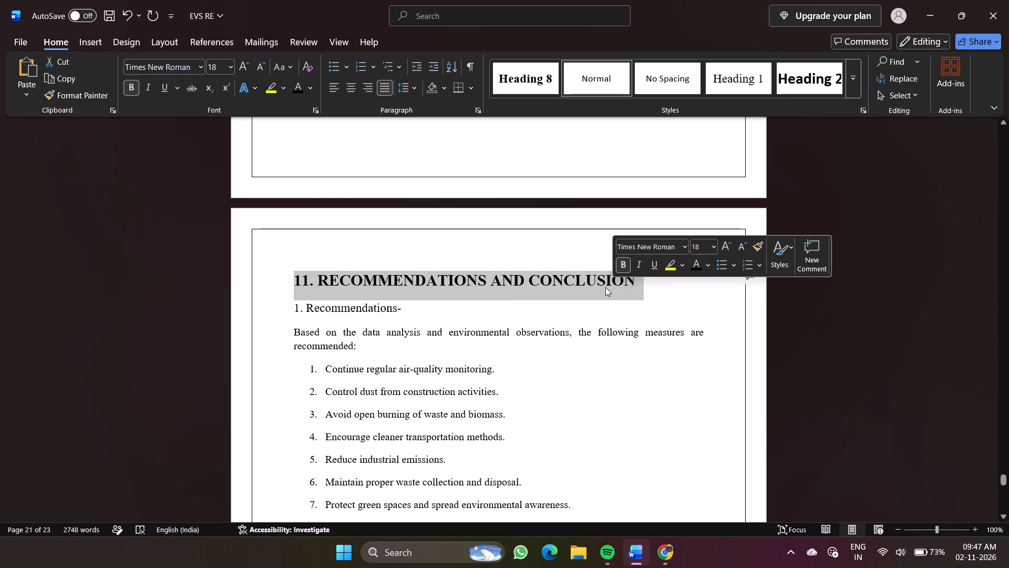
click(714, 249)
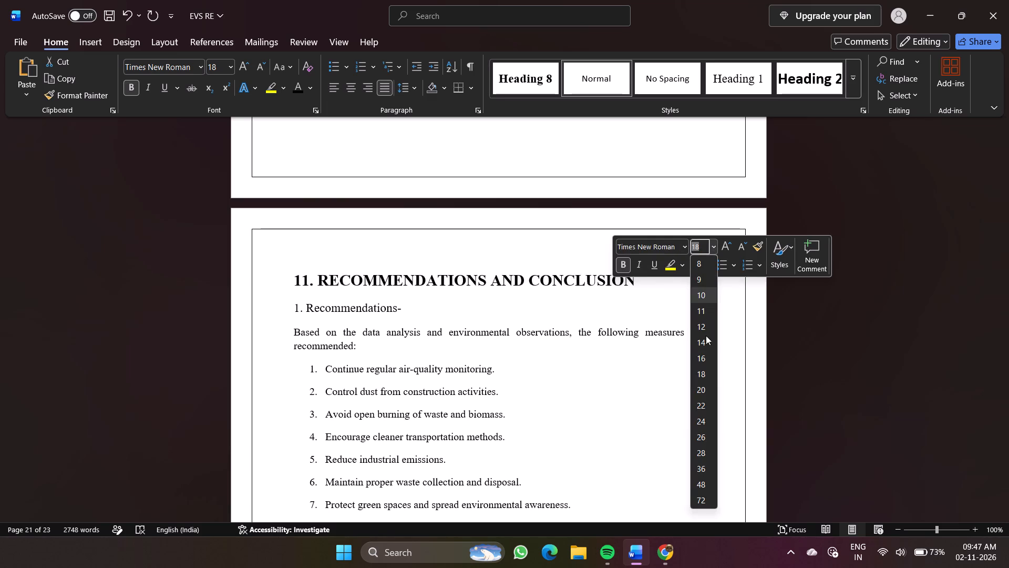
click(703, 358)
Set the font size of the "12. References" heading to 16.
scroll(567, 386, down, 2)
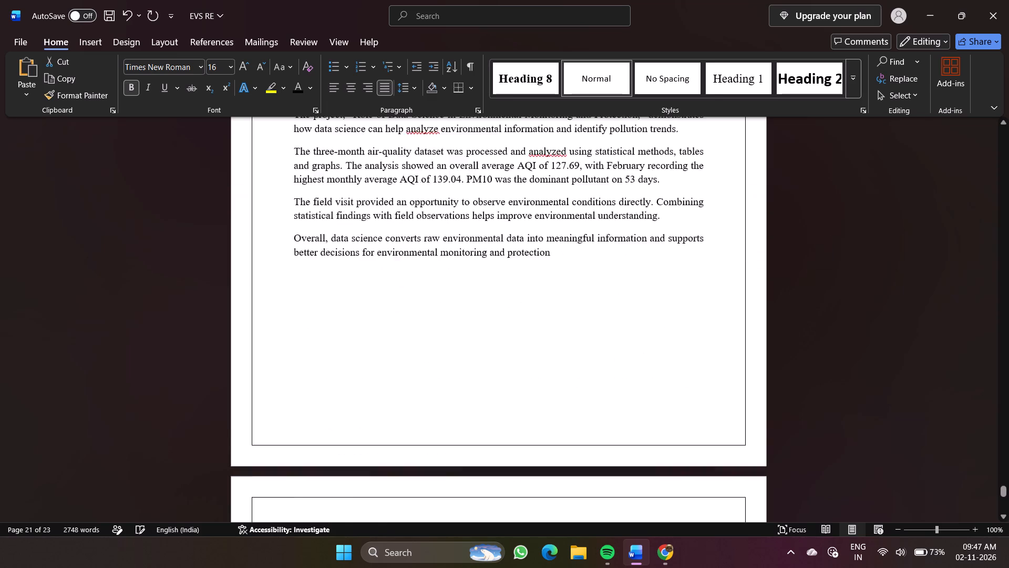
scroll(567, 386, down, 2)
drag(430, 372, 297, 365)
click(399, 325)
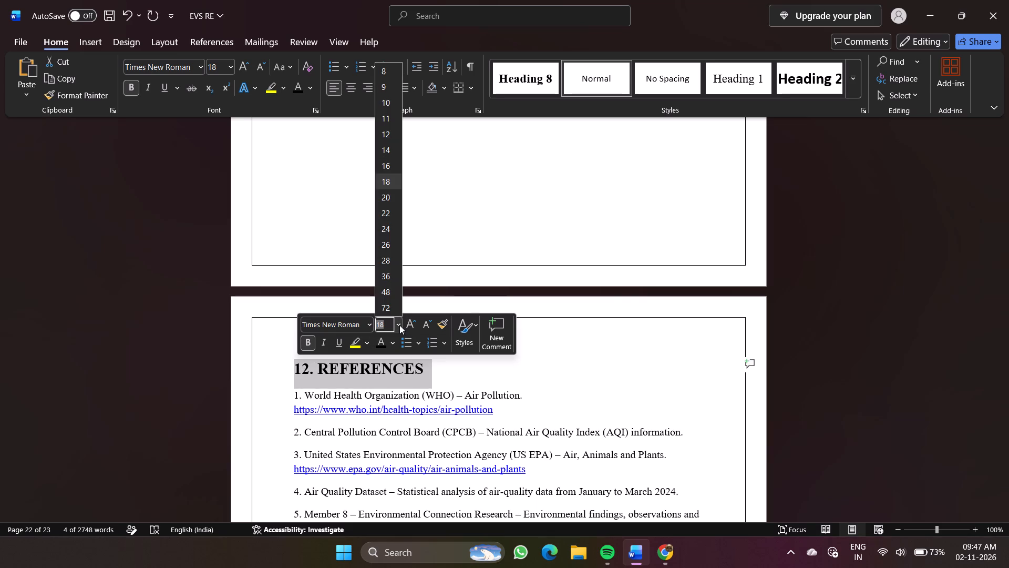
click(389, 161)
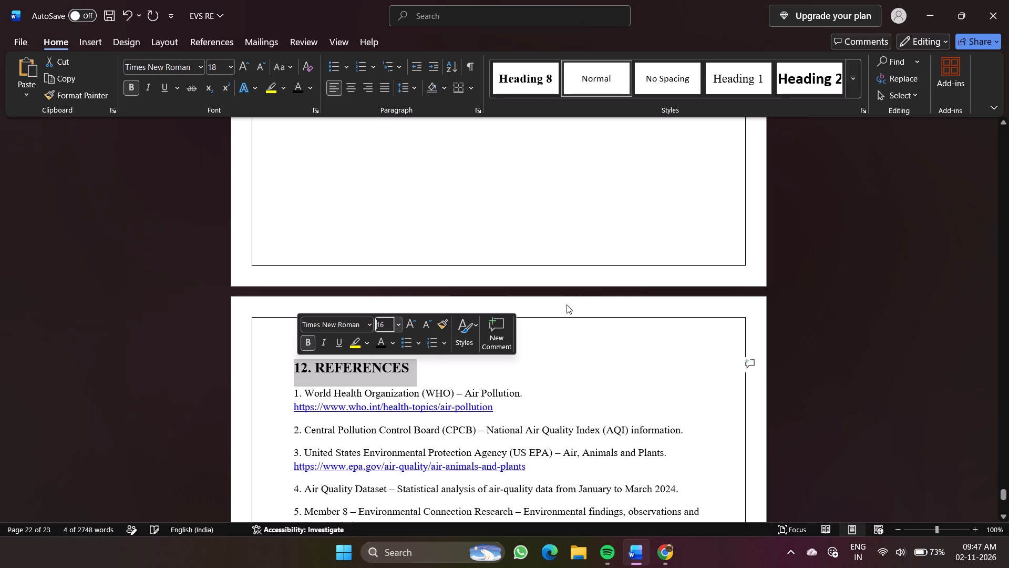
Set the font size of the "10. Environmental Significance of the Results" heading to 16.
scroll(567, 305, up, 9)
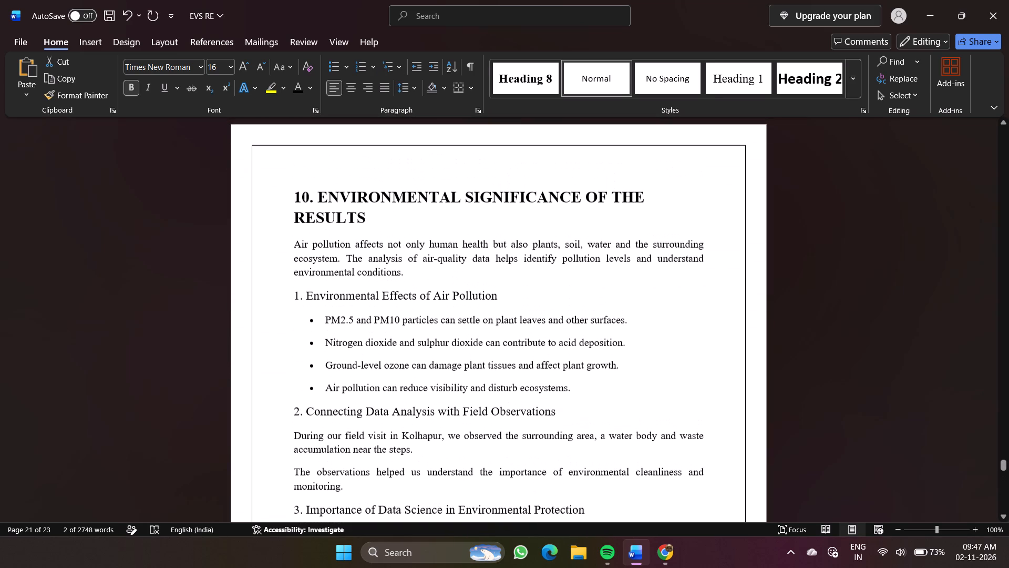
drag(374, 228, 279, 195)
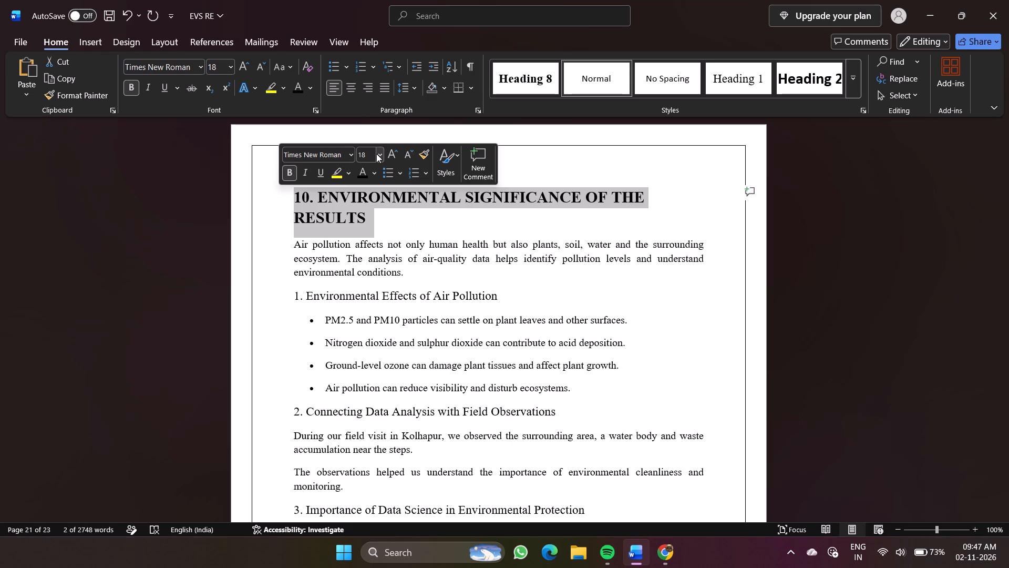
click(376, 154)
click(368, 262)
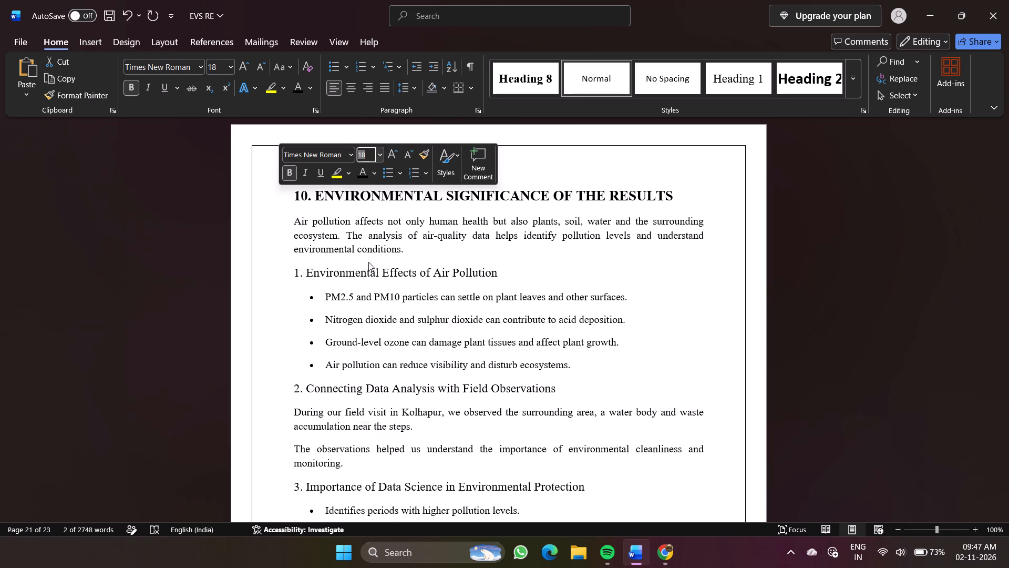
Insert a space after "9." in the Data Analysis and Key Findings heading.
scroll(462, 281, up, 10)
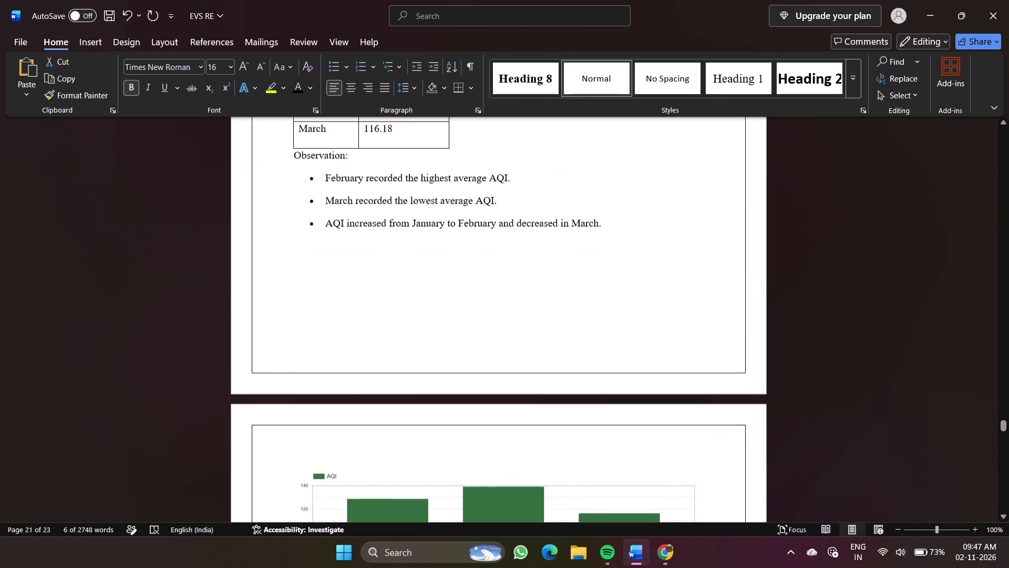
scroll(462, 281, up, 5)
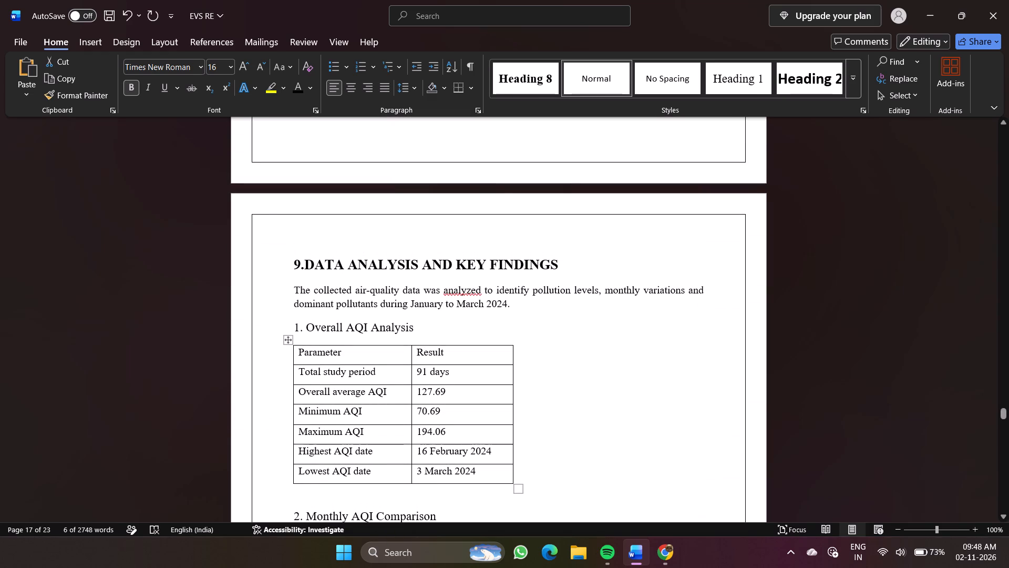
click(305, 266)
key(space)
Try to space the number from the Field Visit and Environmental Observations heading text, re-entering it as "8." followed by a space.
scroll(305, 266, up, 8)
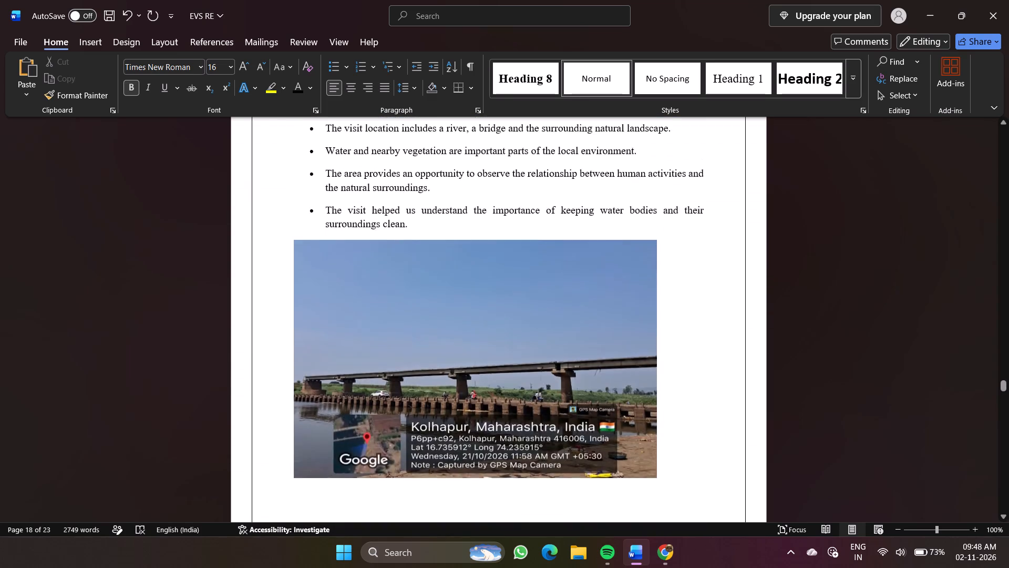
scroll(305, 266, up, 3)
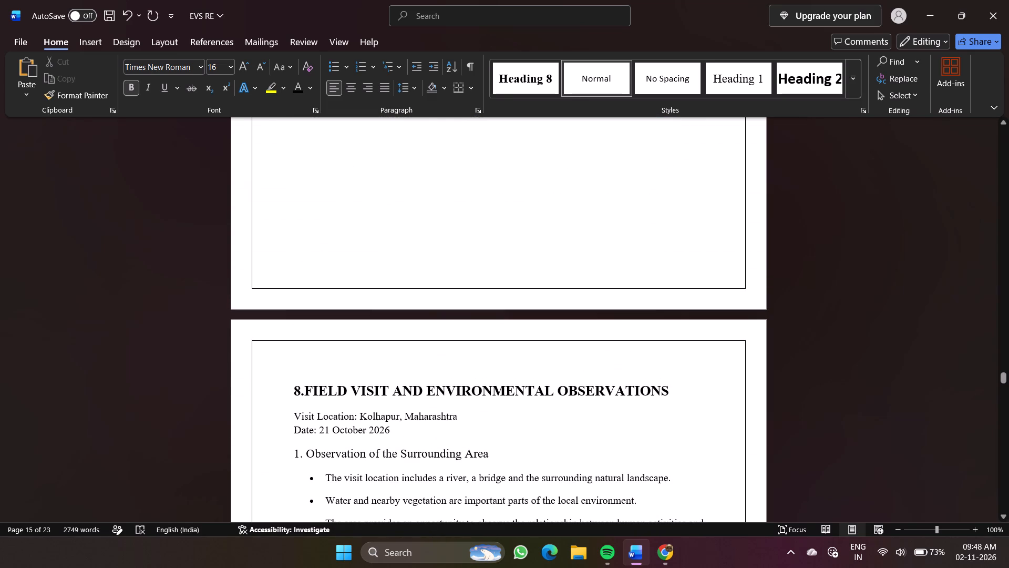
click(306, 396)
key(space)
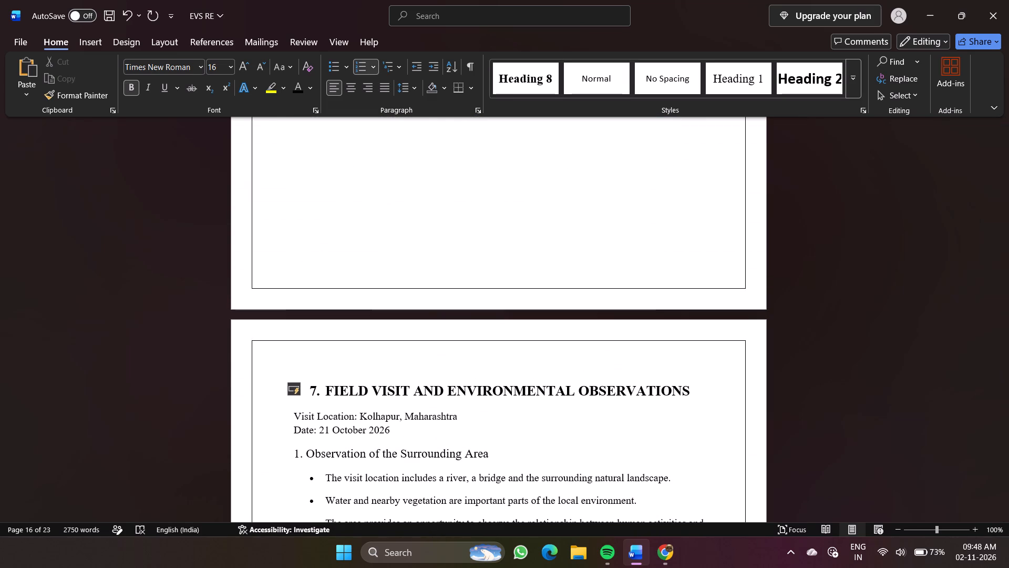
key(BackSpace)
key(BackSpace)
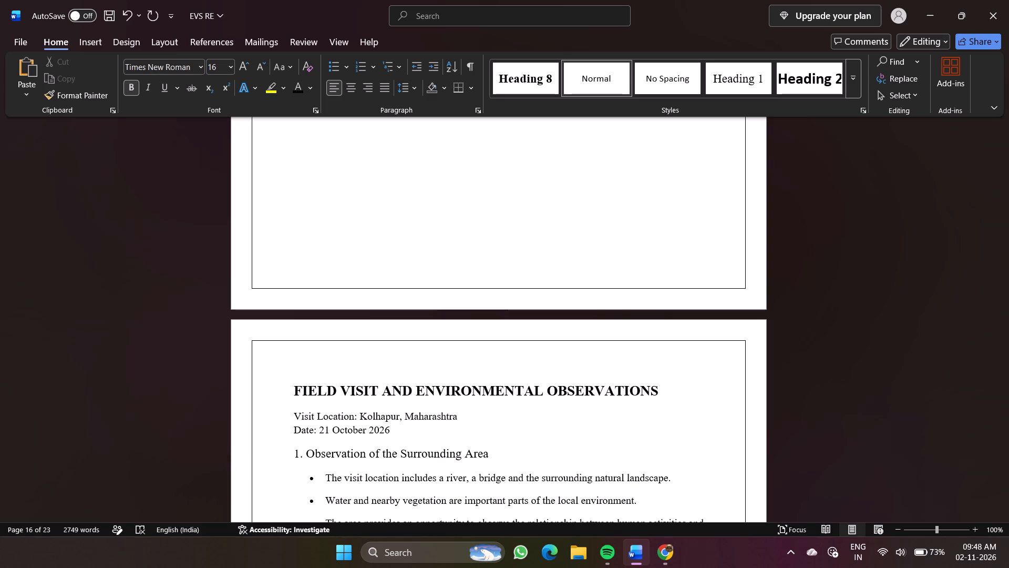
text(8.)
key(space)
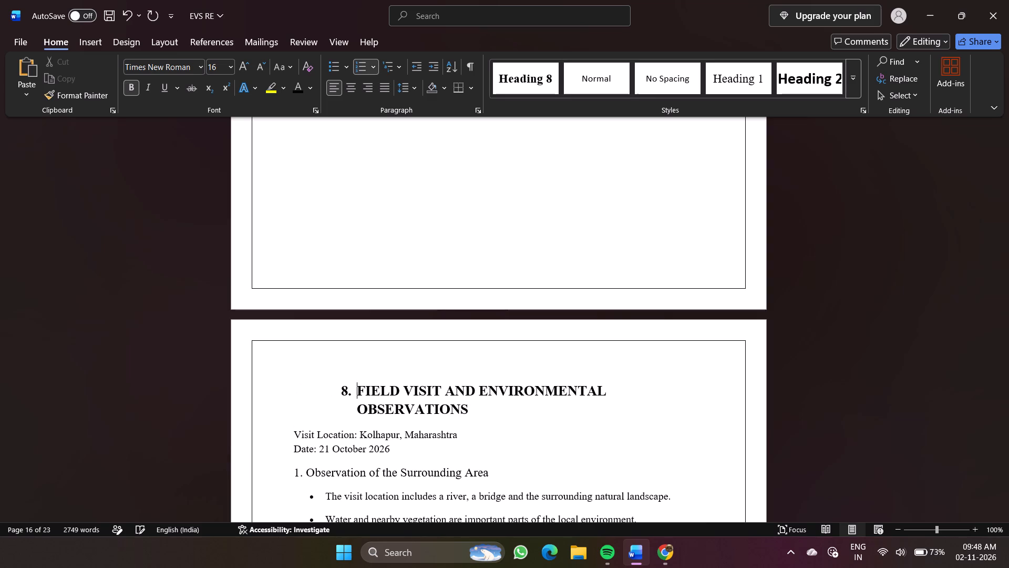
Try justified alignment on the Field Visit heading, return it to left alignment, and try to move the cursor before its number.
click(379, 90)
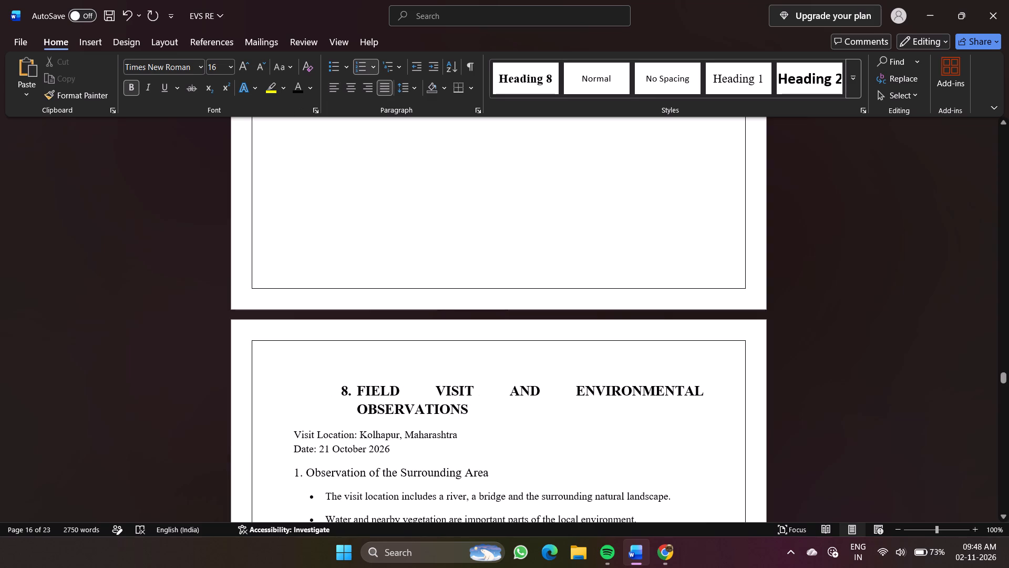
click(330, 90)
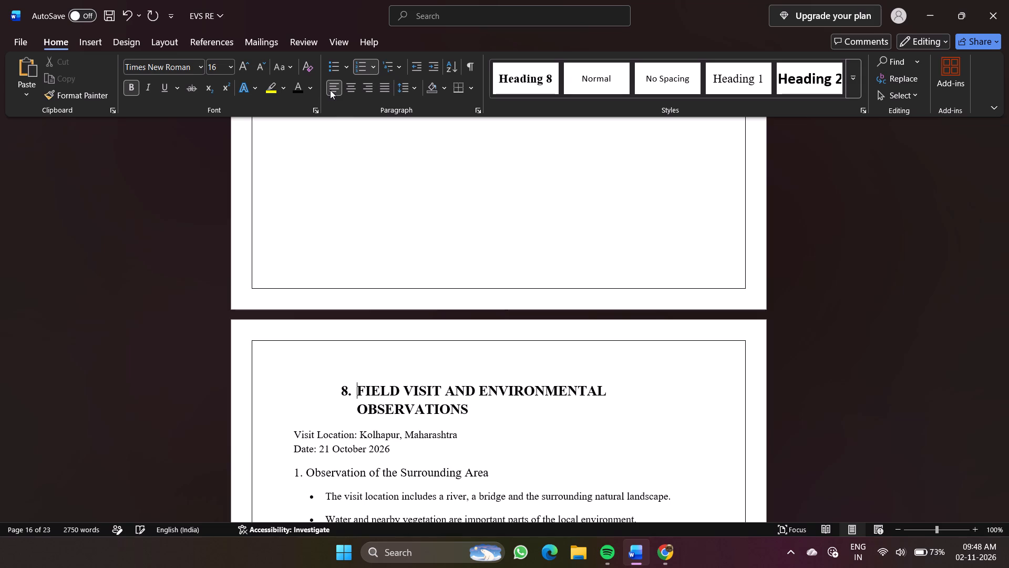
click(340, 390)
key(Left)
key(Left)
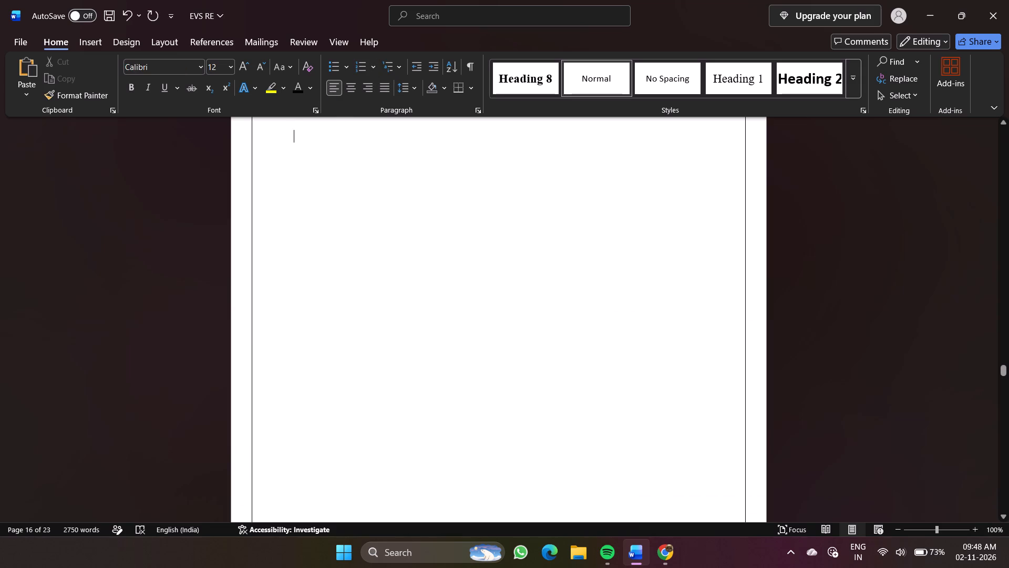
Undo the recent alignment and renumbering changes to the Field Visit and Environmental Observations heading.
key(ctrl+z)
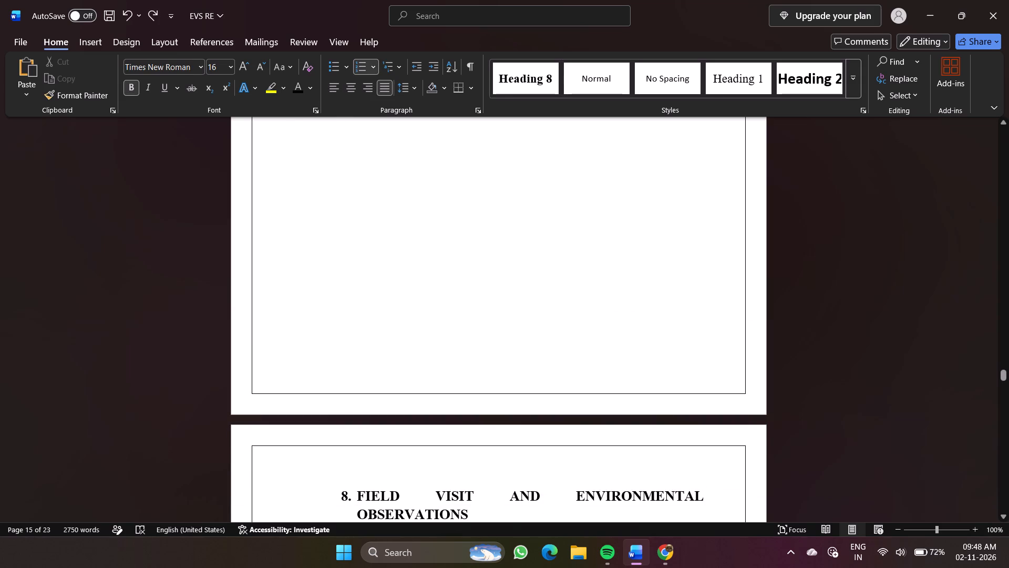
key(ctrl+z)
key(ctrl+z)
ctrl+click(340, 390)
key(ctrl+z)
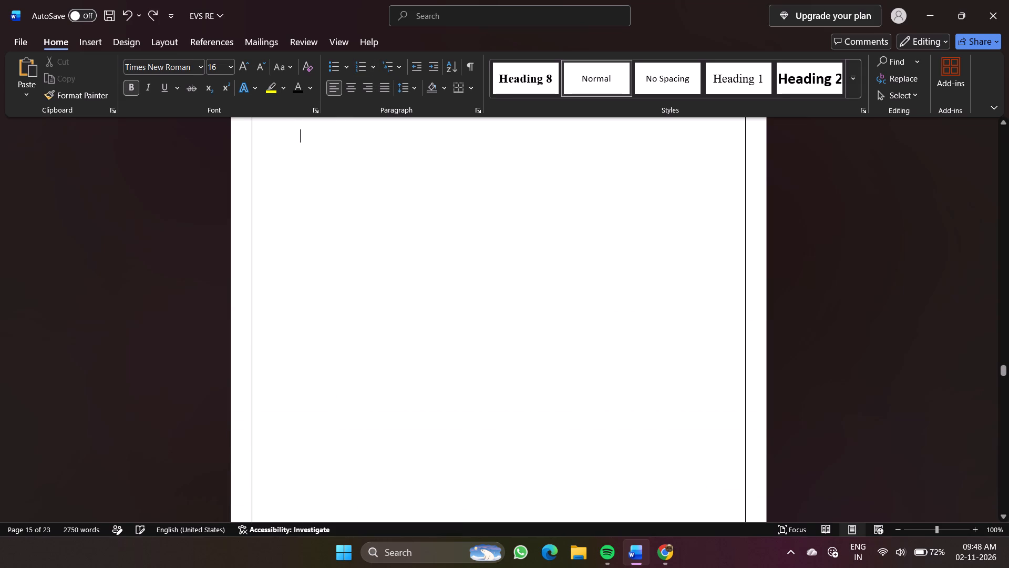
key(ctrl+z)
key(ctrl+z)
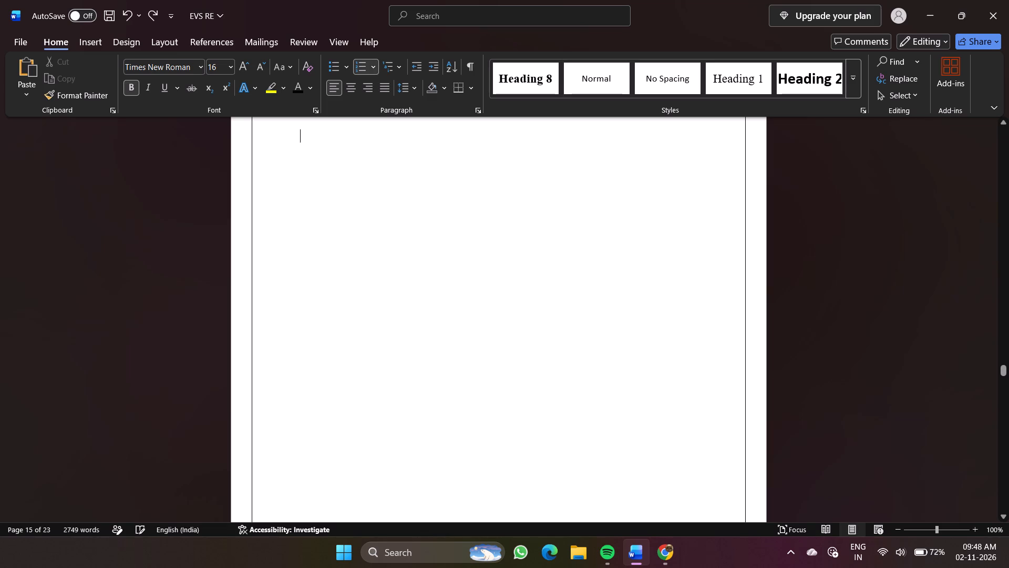
Examine the heading numbers and layout of the sections before and after Field Visit and Environmental Observations.
scroll(340, 390, right, 1)
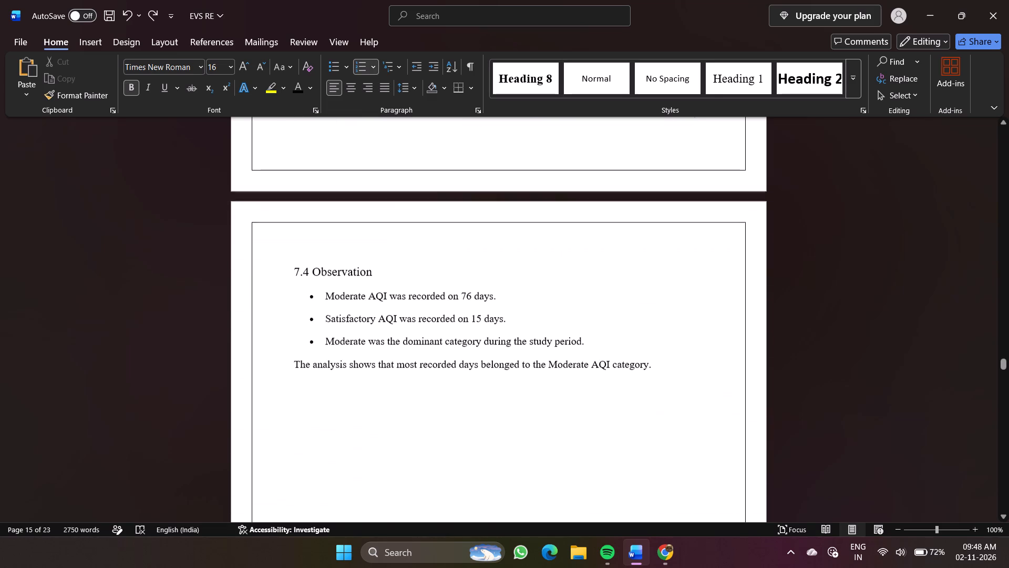
scroll(340, 390, up, 9)
scroll(340, 390, right, 1)
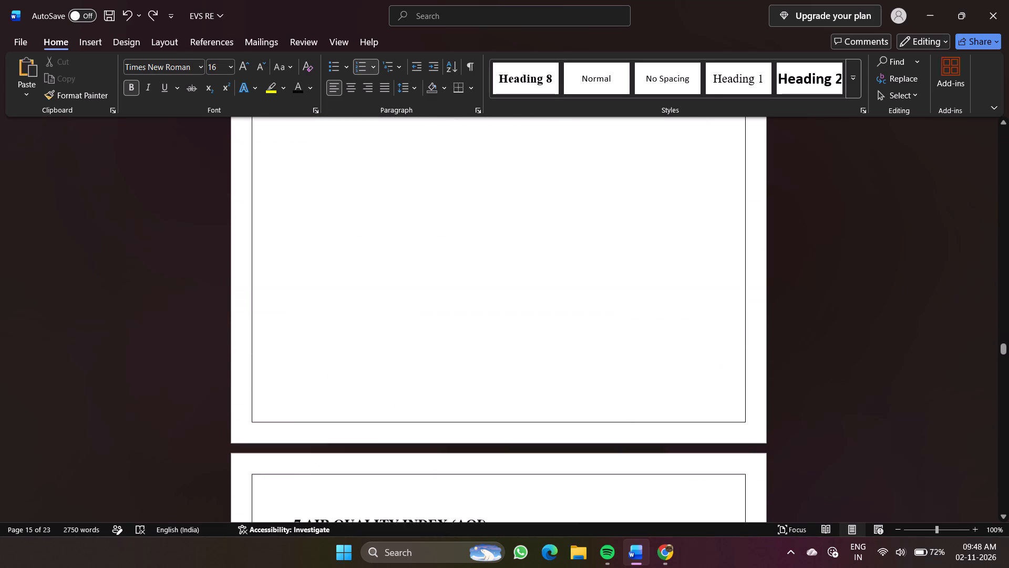
scroll(340, 390, down, 9)
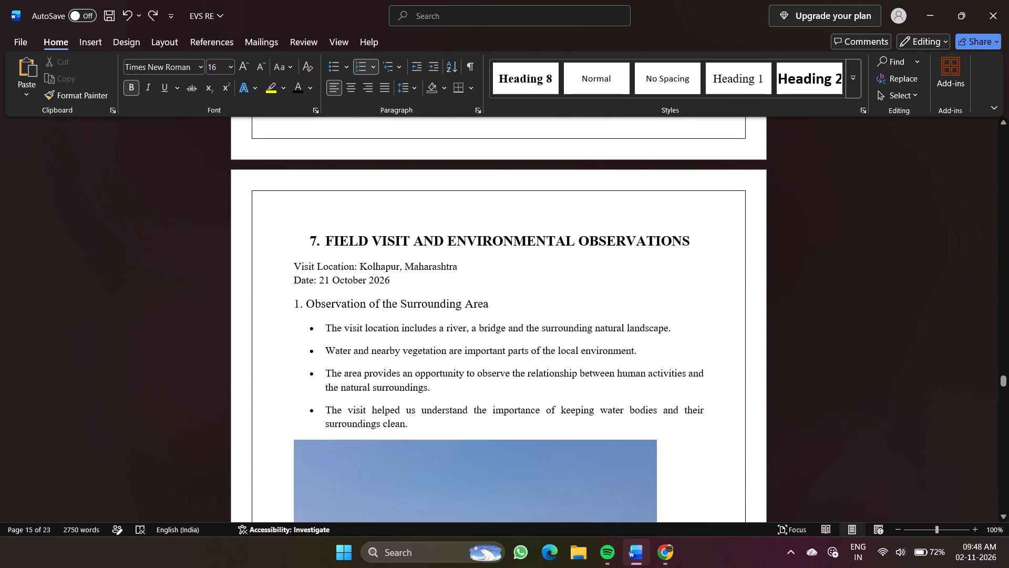
scroll(340, 390, down, 1)
click(317, 224)
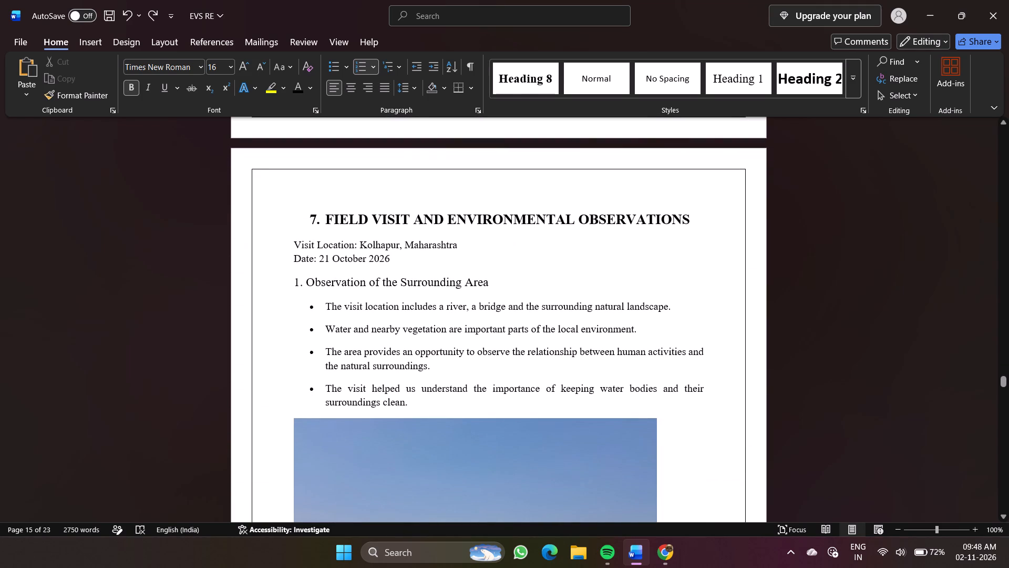
click(317, 224)
scroll(317, 224, down, 4)
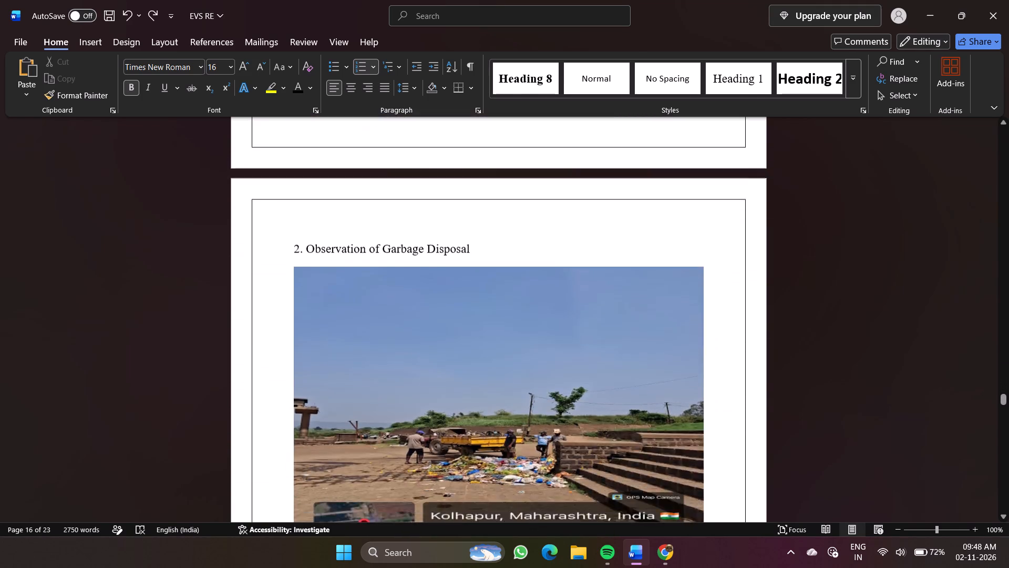
scroll(317, 224, down, 4)
scroll(317, 224, up, 8)
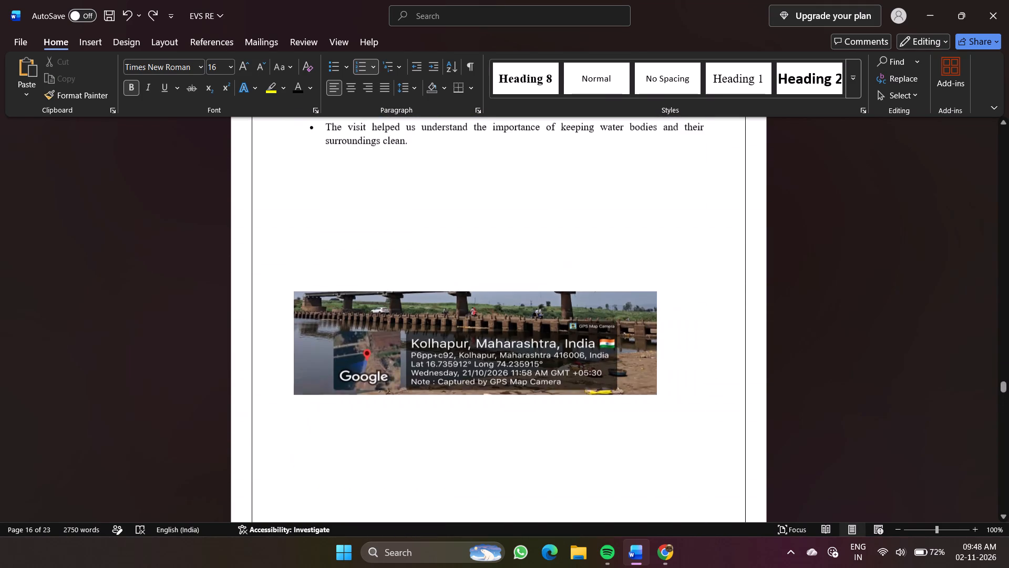
scroll(353, 202, down, 6)
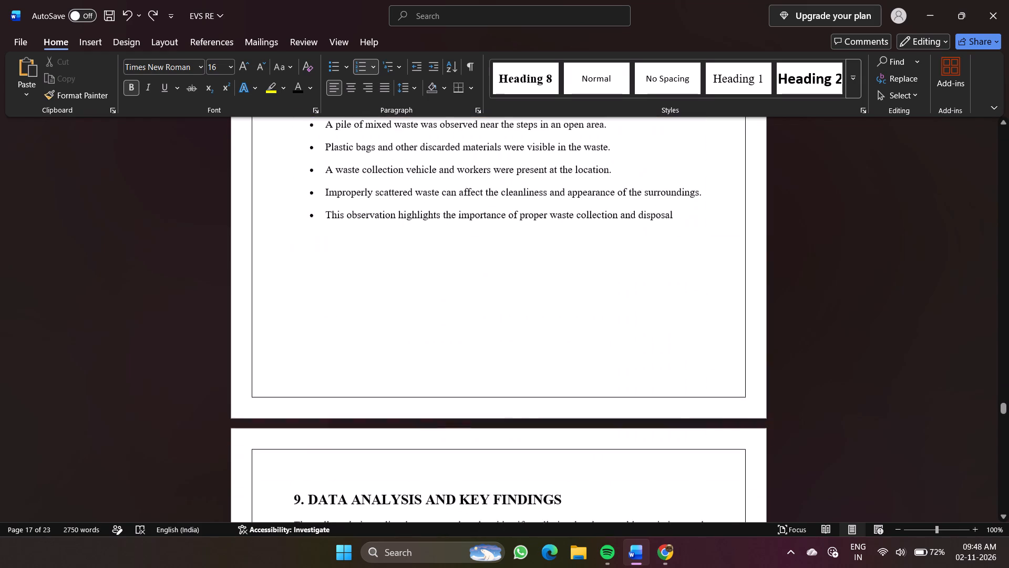
scroll(345, 226, down, 1)
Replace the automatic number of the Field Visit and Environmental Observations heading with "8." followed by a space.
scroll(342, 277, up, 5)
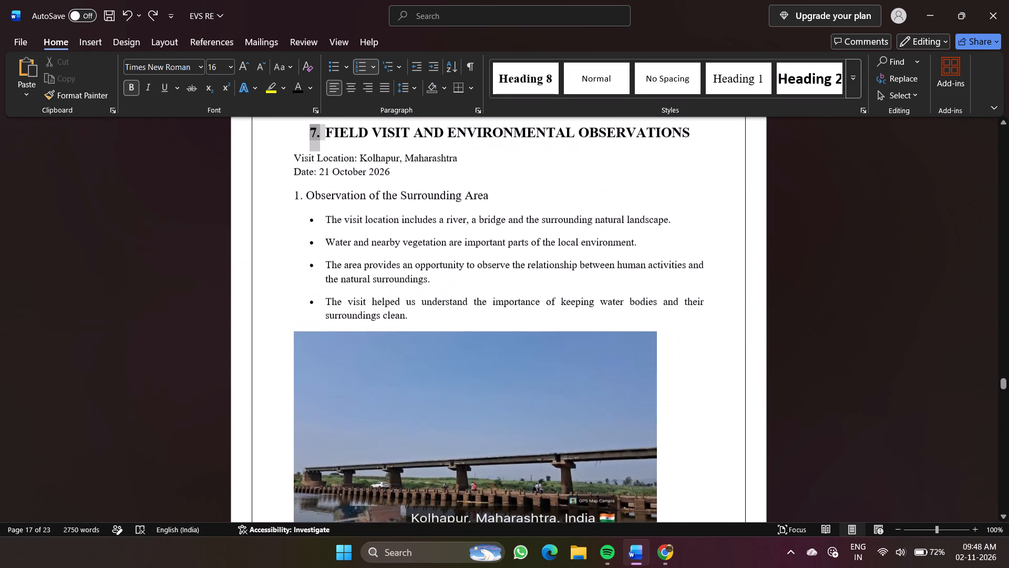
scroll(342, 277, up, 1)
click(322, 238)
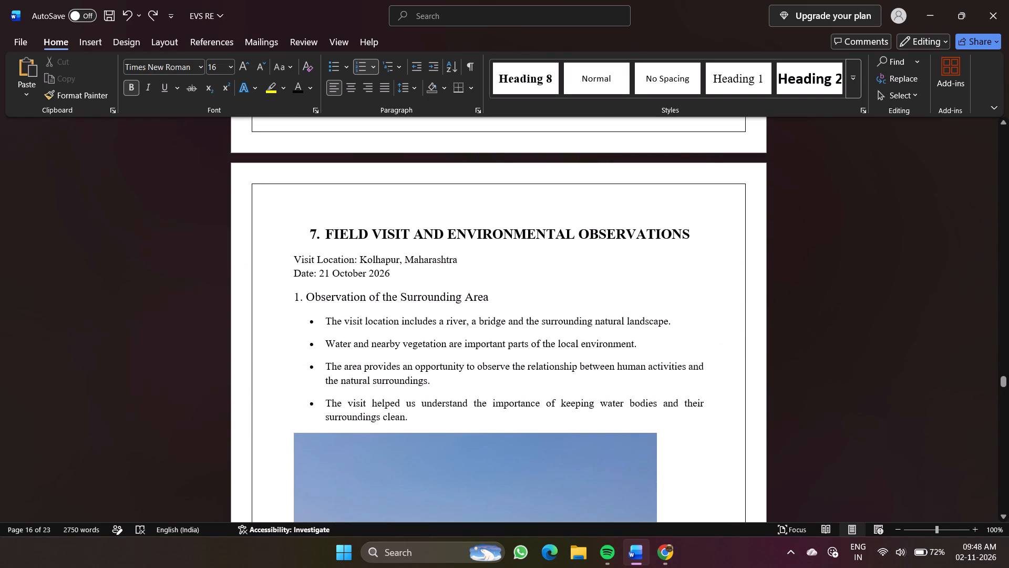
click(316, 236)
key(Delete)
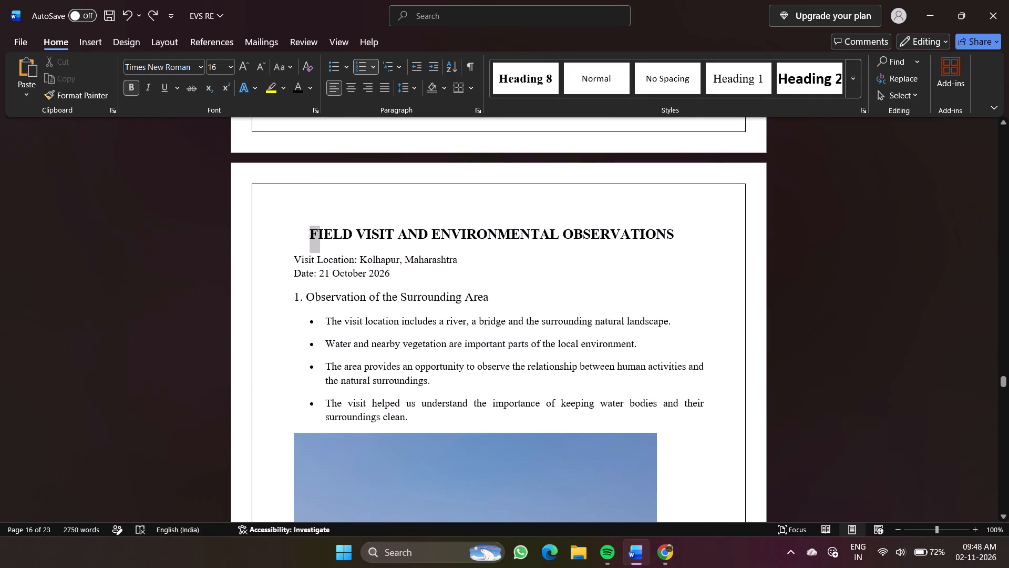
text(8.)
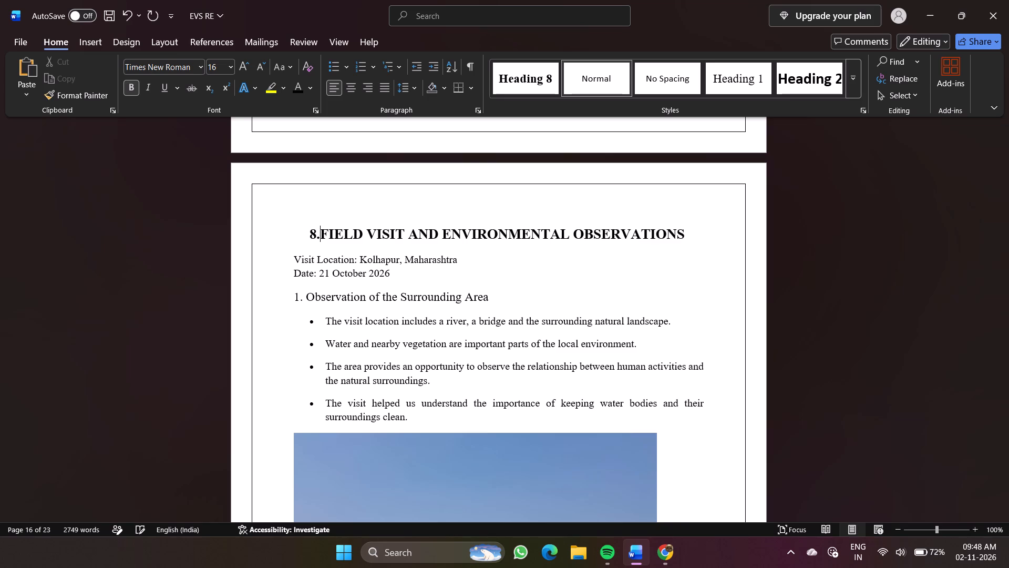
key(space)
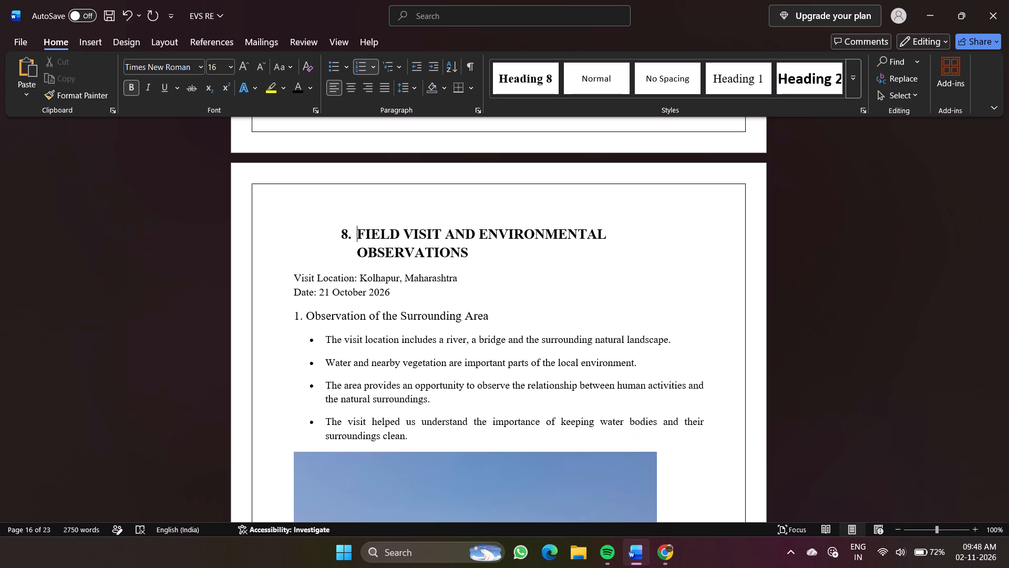
Remove the automatic list numbering from the Field Visit and Environmental Observations heading by choosing None.
click(370, 67)
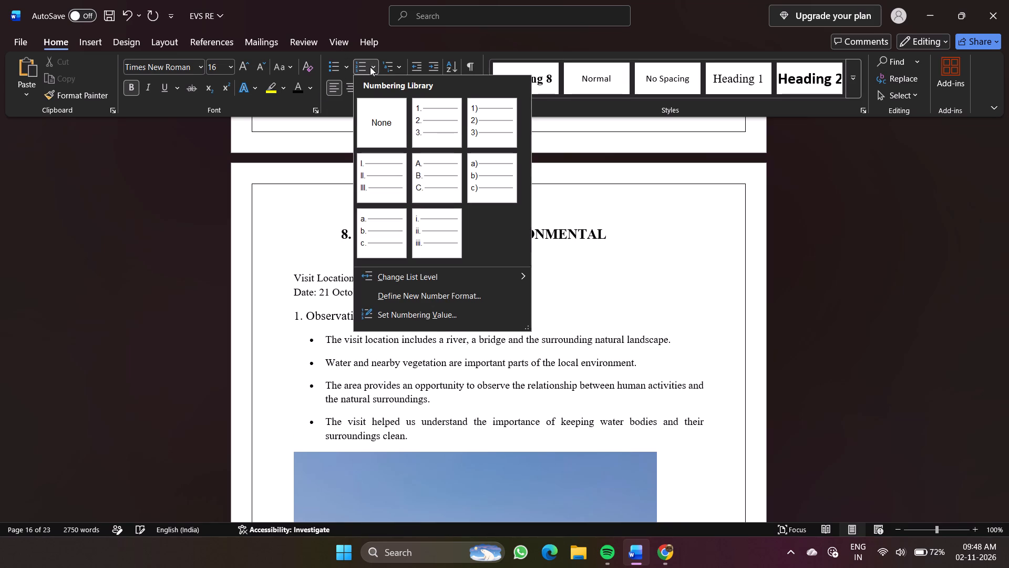
click(384, 144)
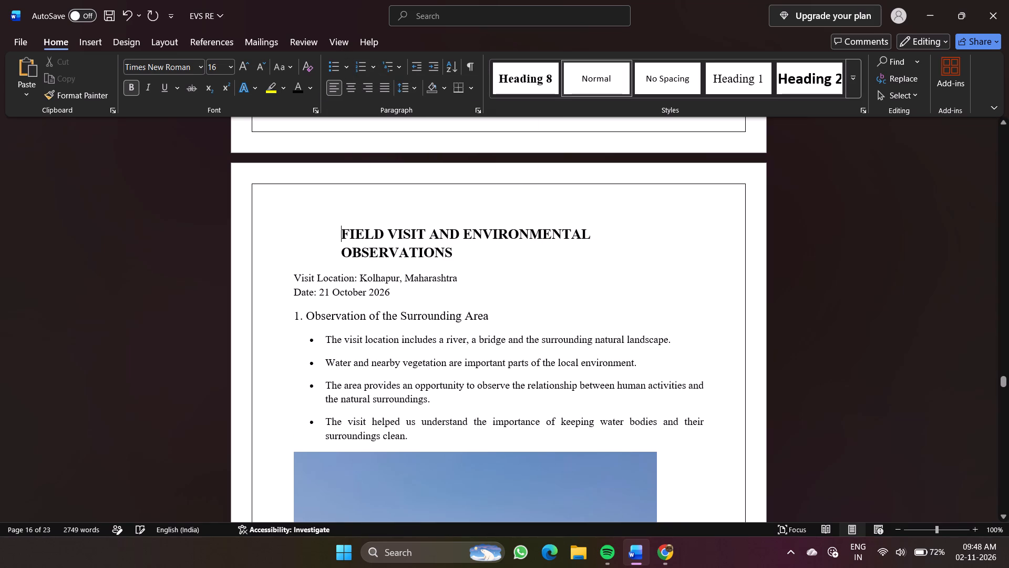
Clear the list numbering and indent from the Field Visit and Environmental Observations heading.
click(392, 68)
click(406, 160)
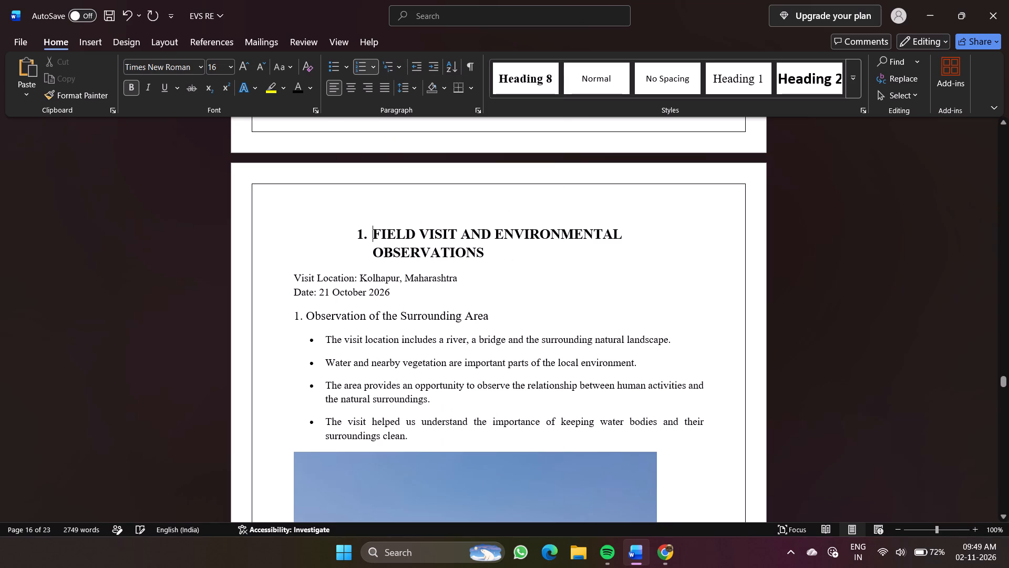
key(BackSpace)
key(BackSpace)
key(BackSpace)
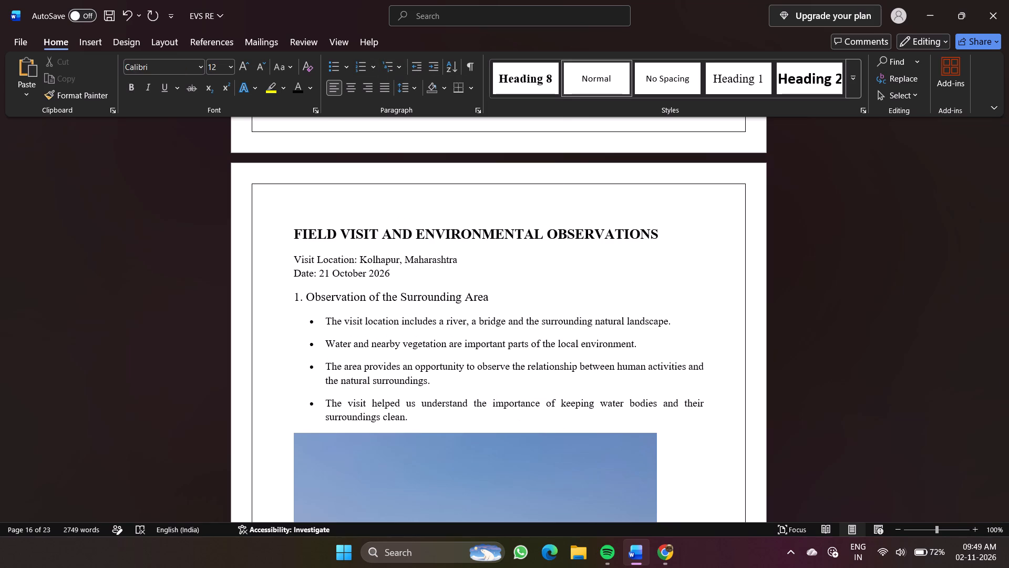
Number the Field Visit and Environmental Observations heading "8. " in bold Times New Roman size 16, undoing the automatic list conversion.
key(8)
key(BackSpace)
click(197, 67)
scroll(191, 166, up, 9)
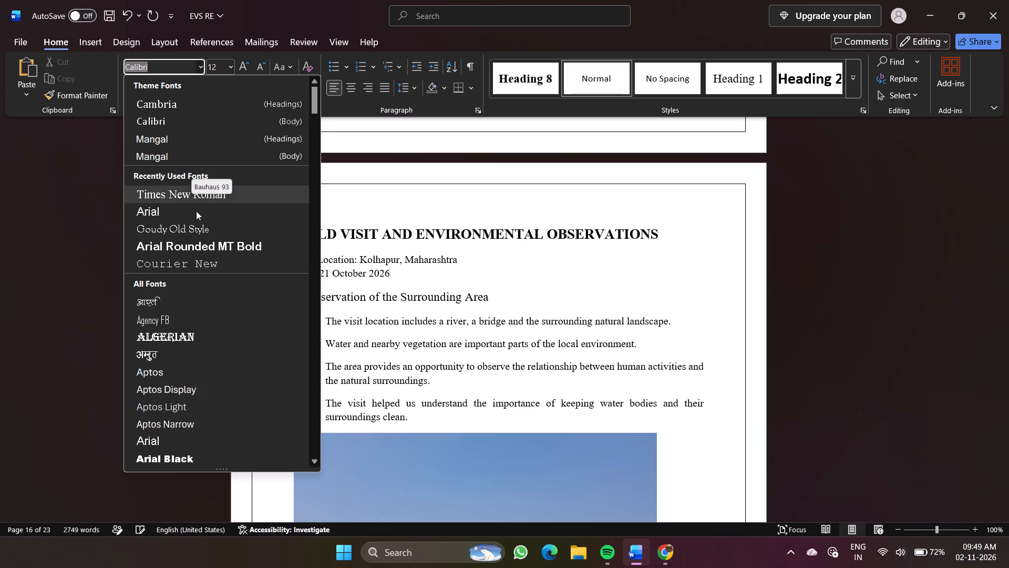
click(200, 202)
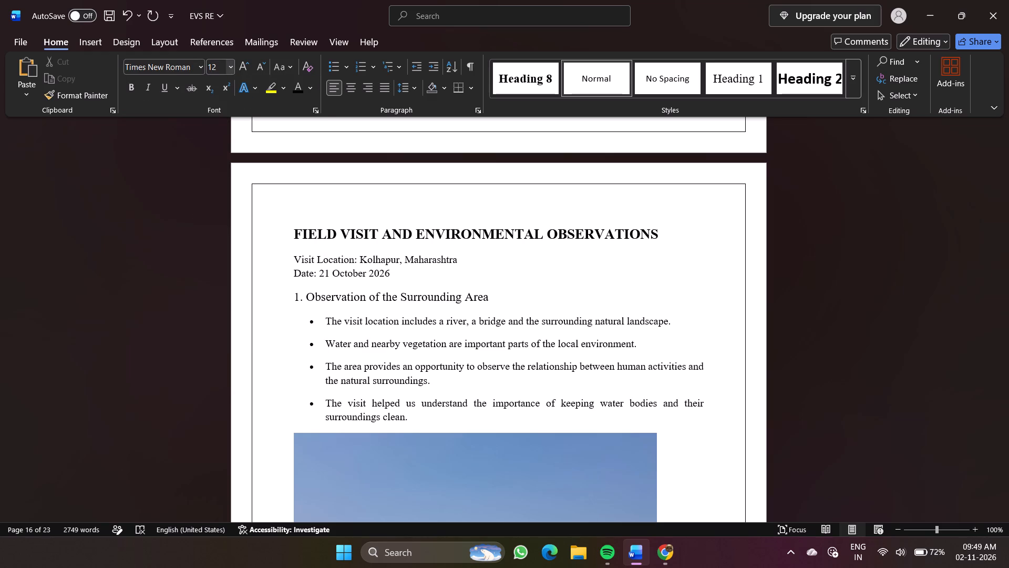
click(228, 70)
click(220, 181)
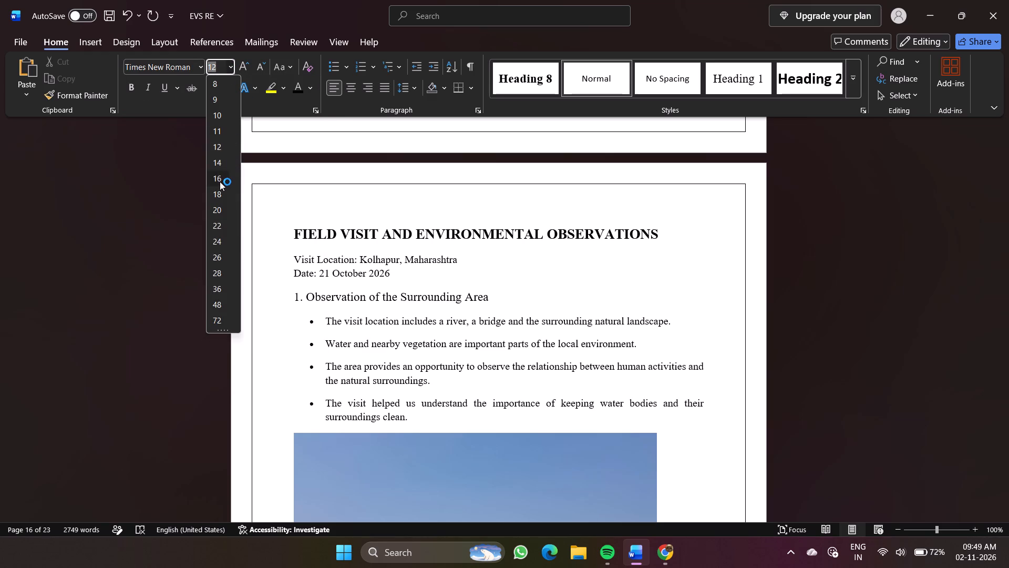
click(133, 87)
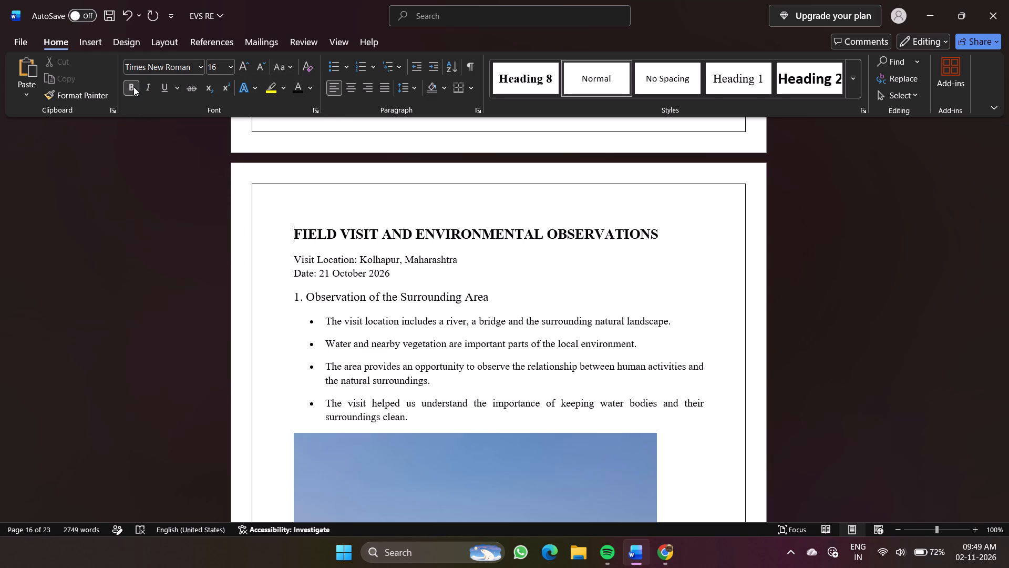
key(8)
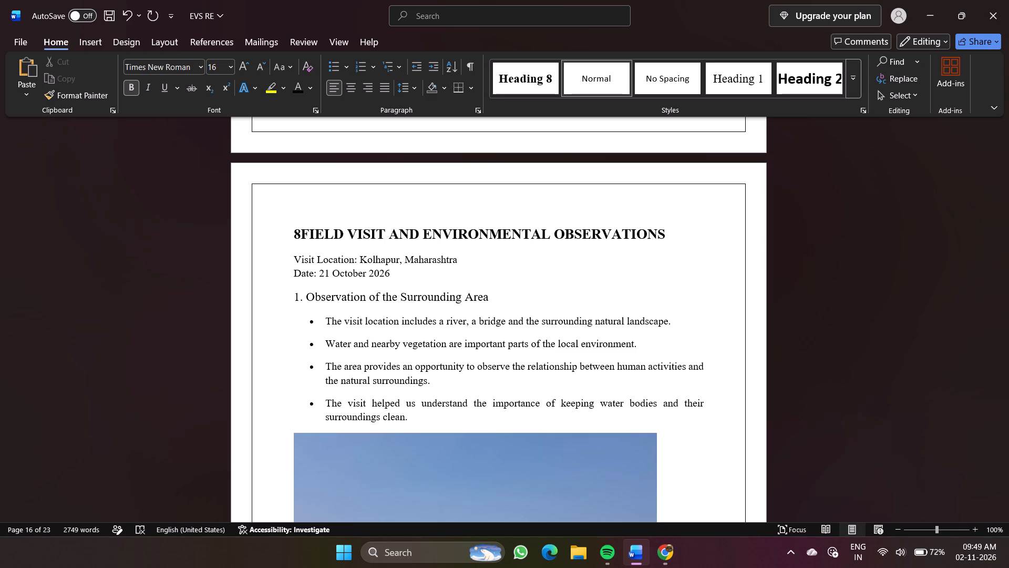
key(period)
key(space)
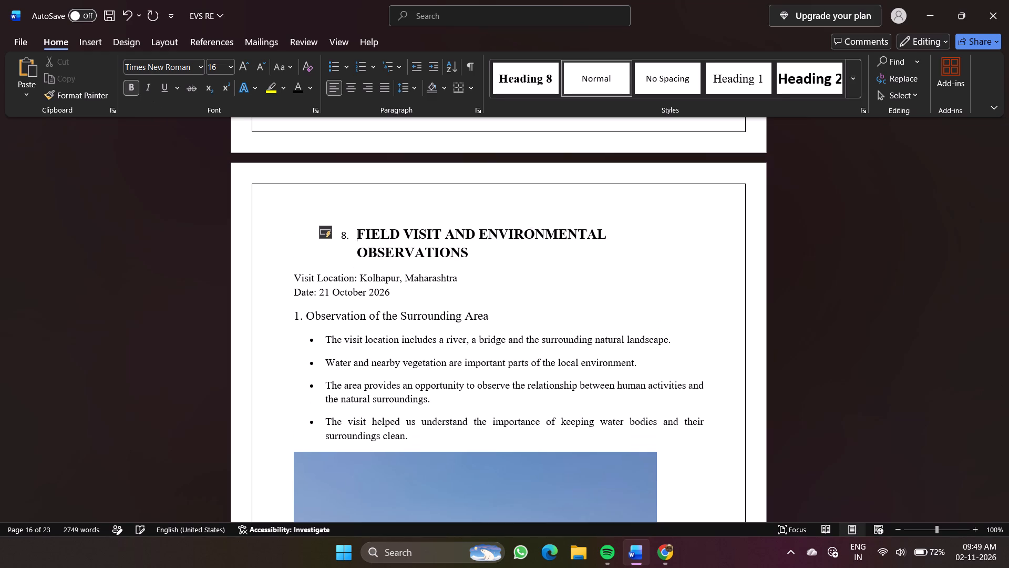
key(ctrl+z)
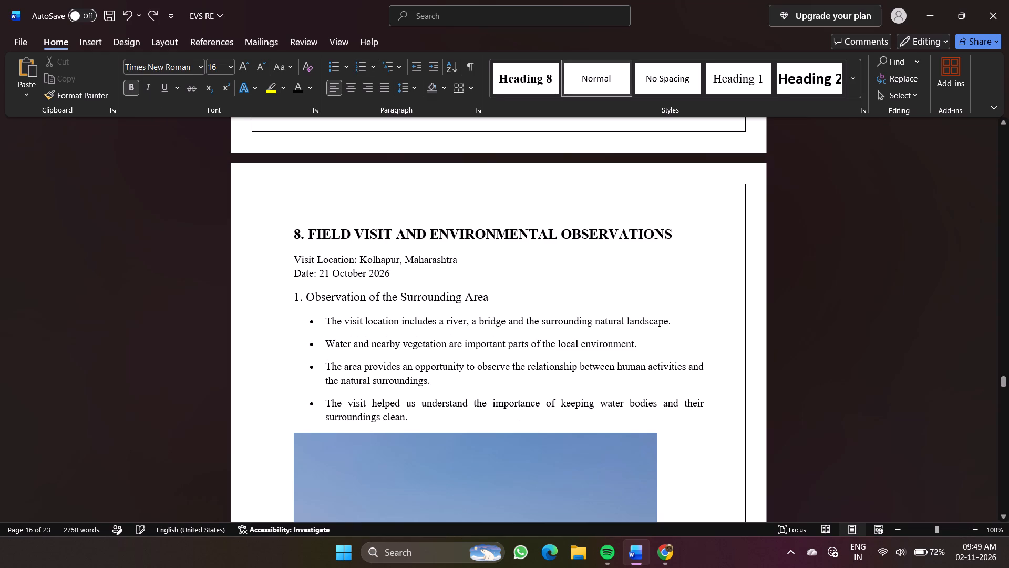
Correct the start of the Air Quality Index (AQI) heading to "7. AIR", with a space after the period.
scroll(480, 301, up, 7)
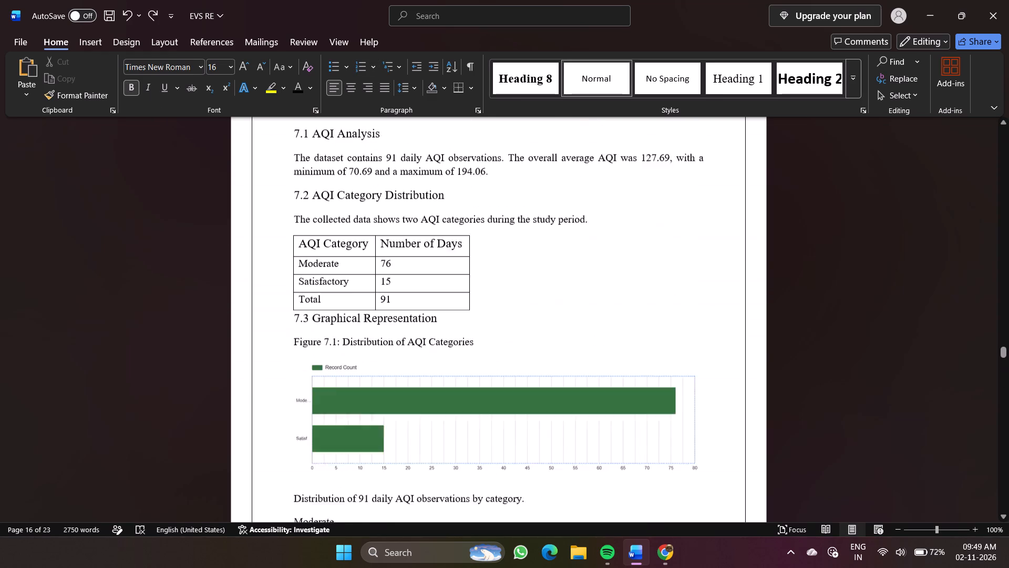
scroll(480, 301, up, 2)
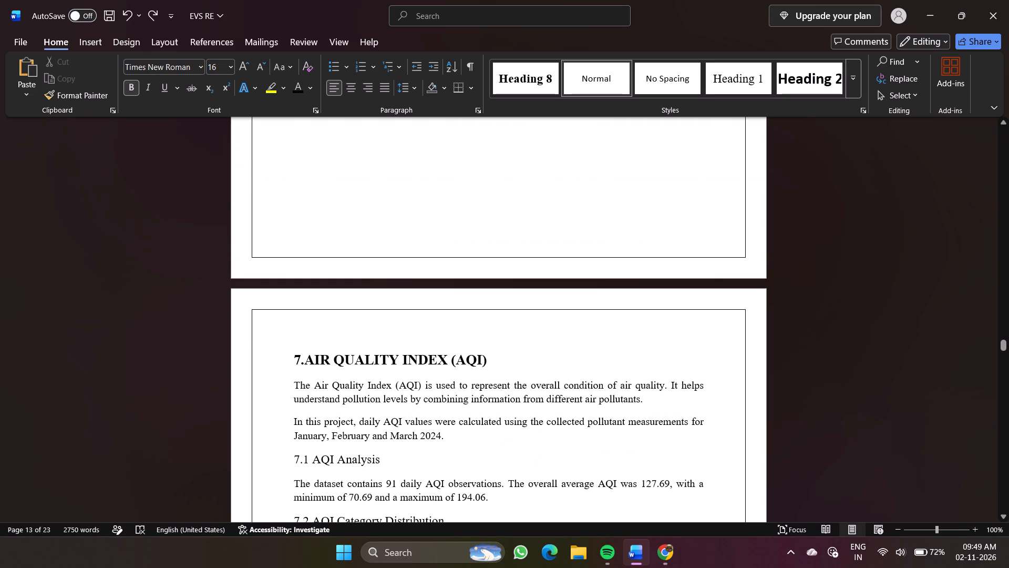
click(302, 364)
key(space)
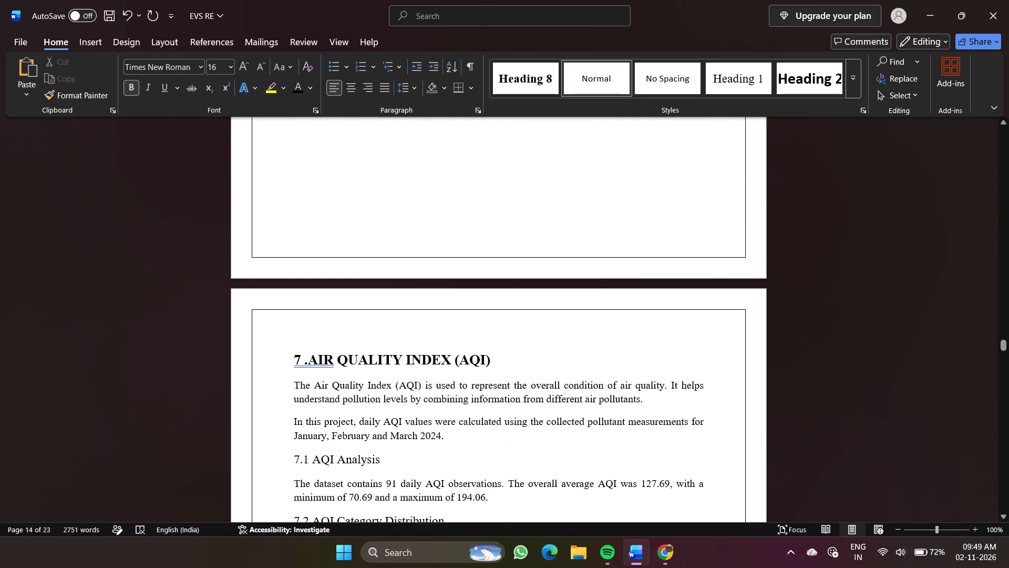
right_click(310, 361)
click(279, 113)
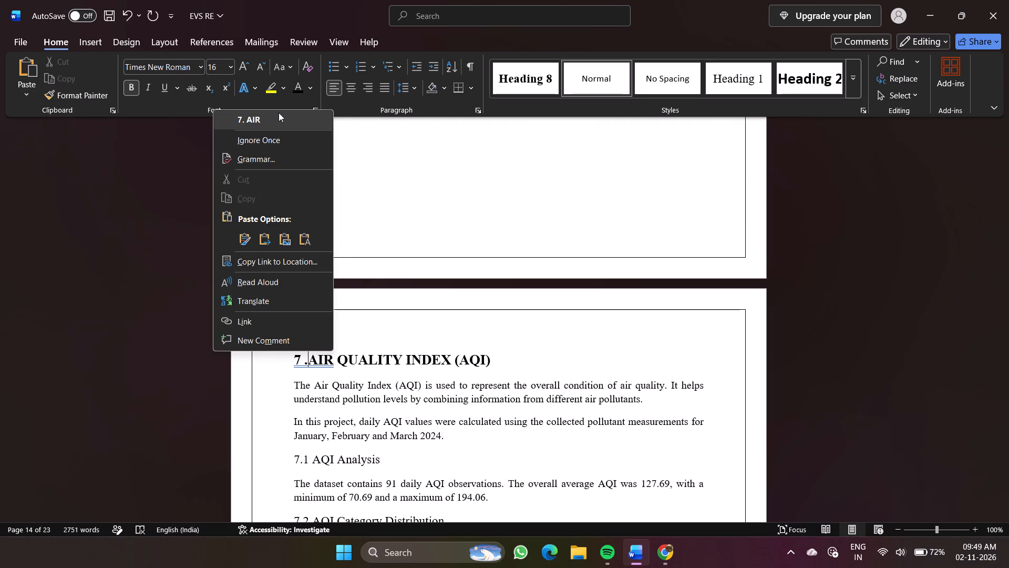
Change the Data Cleaning and Preprocessing heading number to "6." followed by a space, undoing the automatic list conversion.
scroll(394, 285, up, 5)
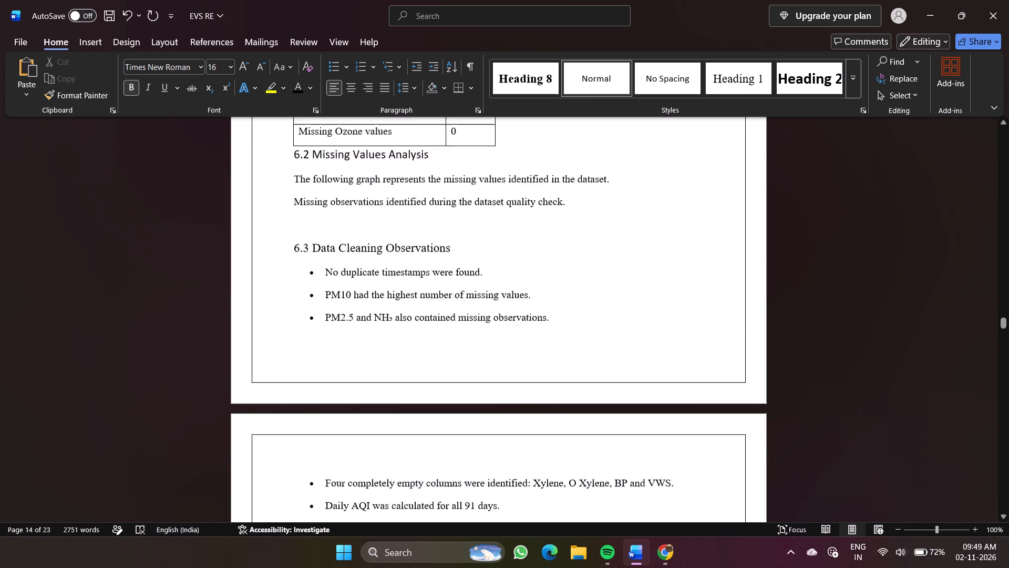
scroll(394, 285, up, 5)
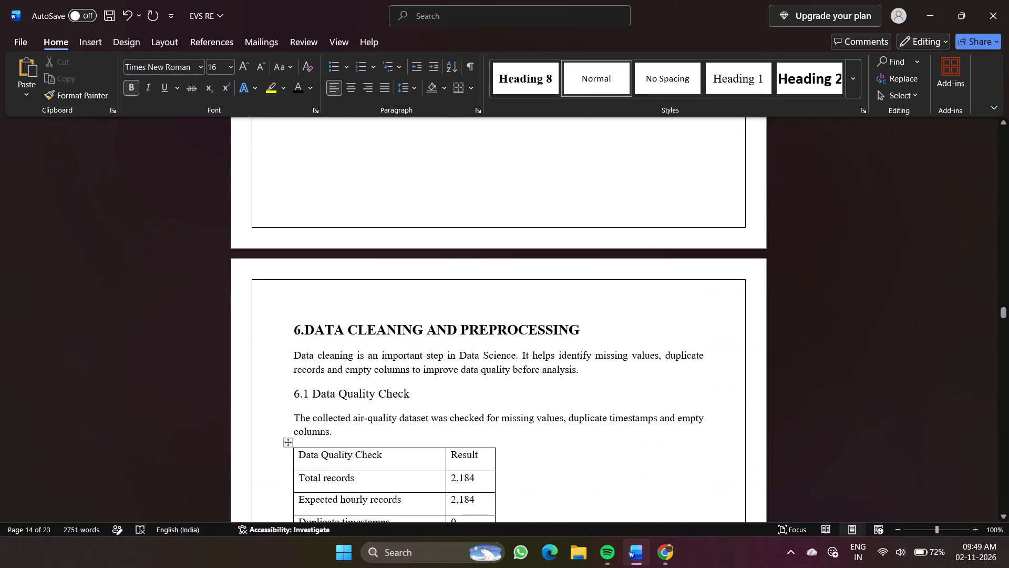
click(298, 329)
key(space)
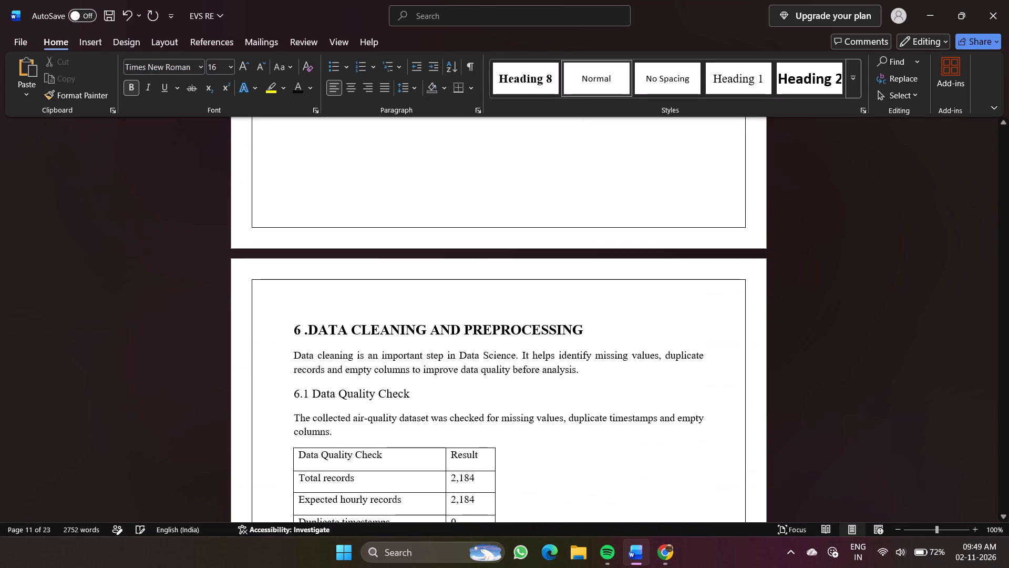
right_click(308, 333)
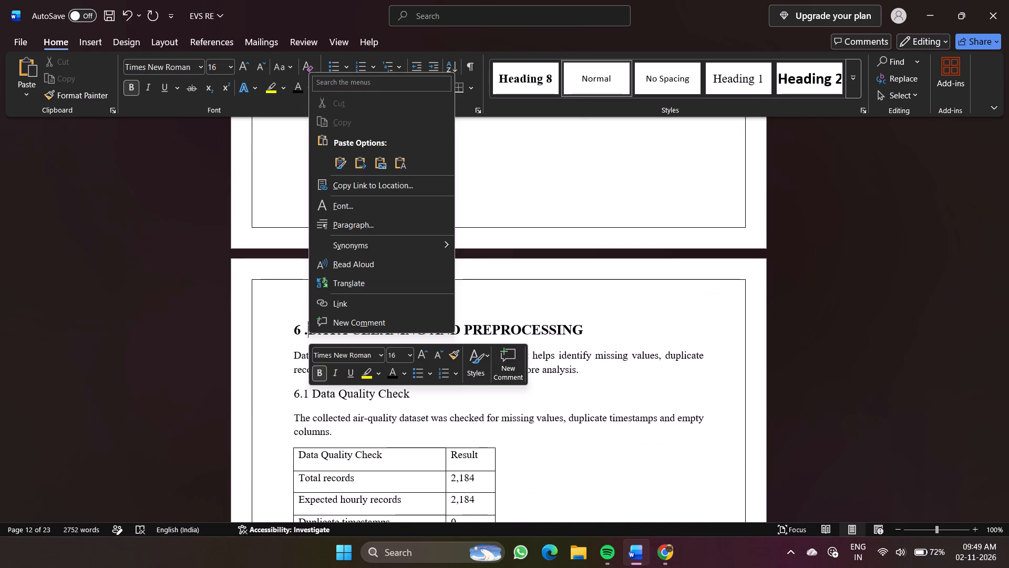
click(284, 368)
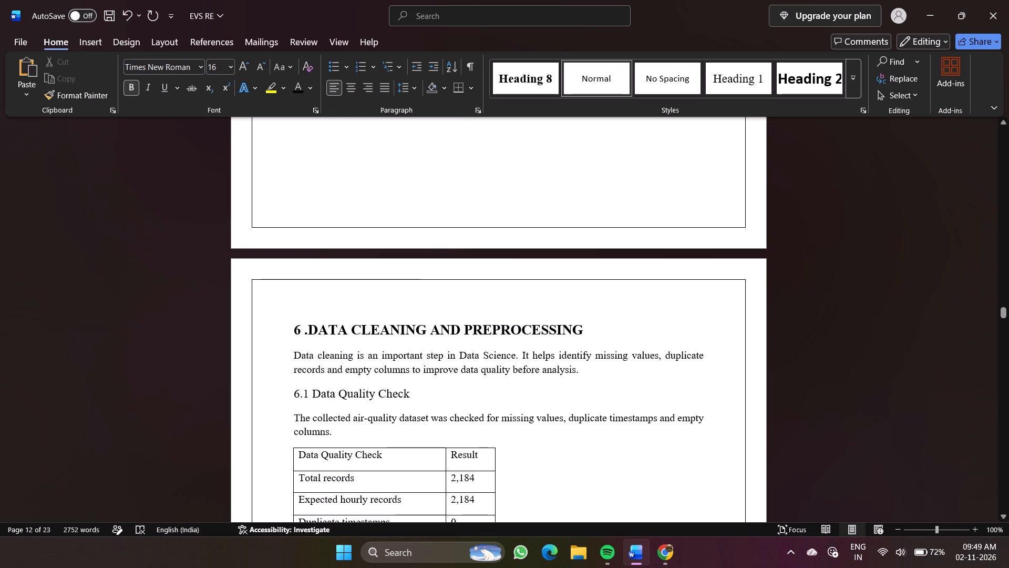
key(BackSpace)
key(BackSpace)
text(.)
key(space)
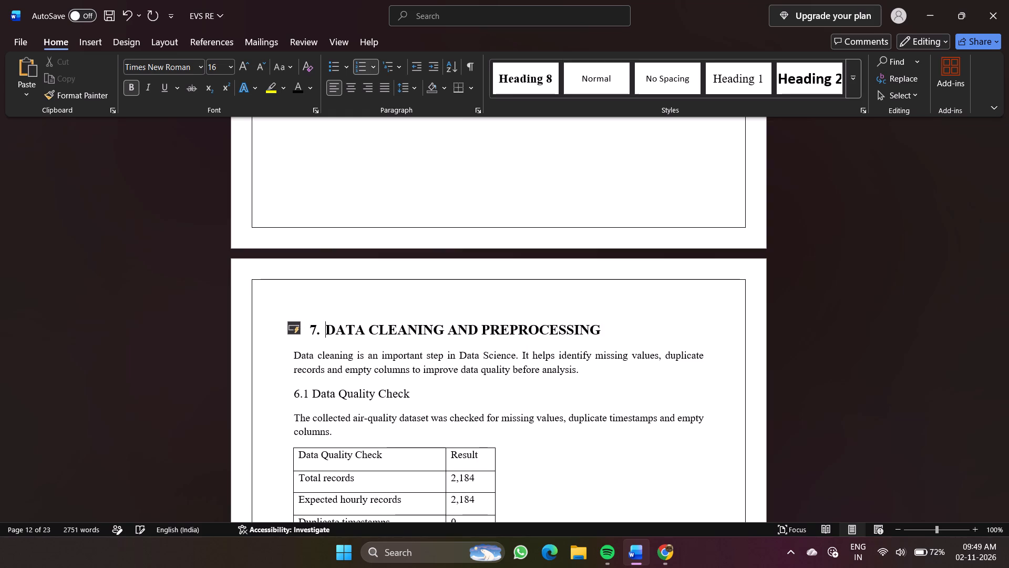
key(ctrl+z)
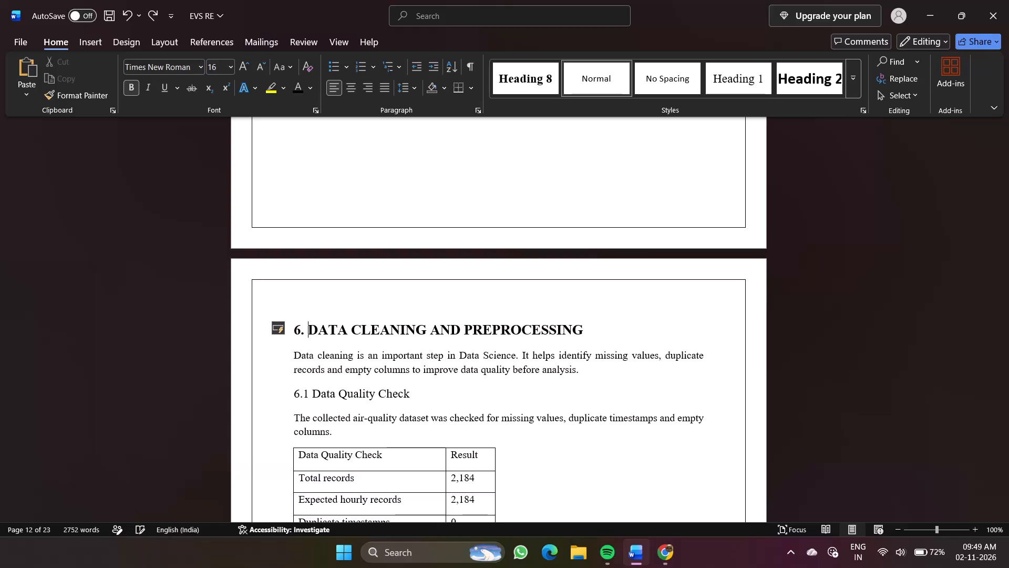
Insert a space after "5." in the Data Collection and Dataset Description heading.
scroll(385, 398, up, 6)
scroll(385, 398, down, 1)
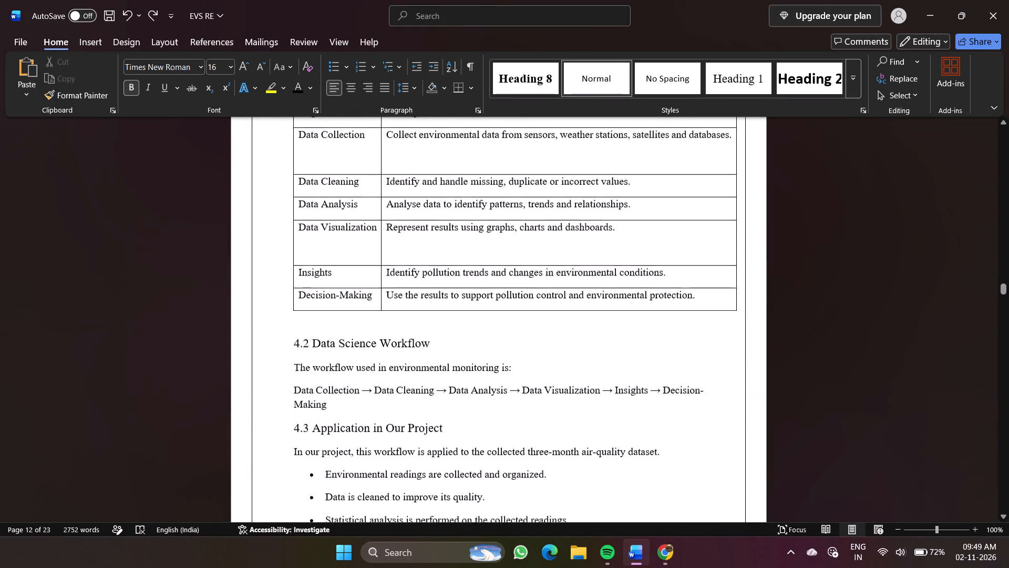
scroll(385, 398, down, 1)
scroll(376, 470, up, 9)
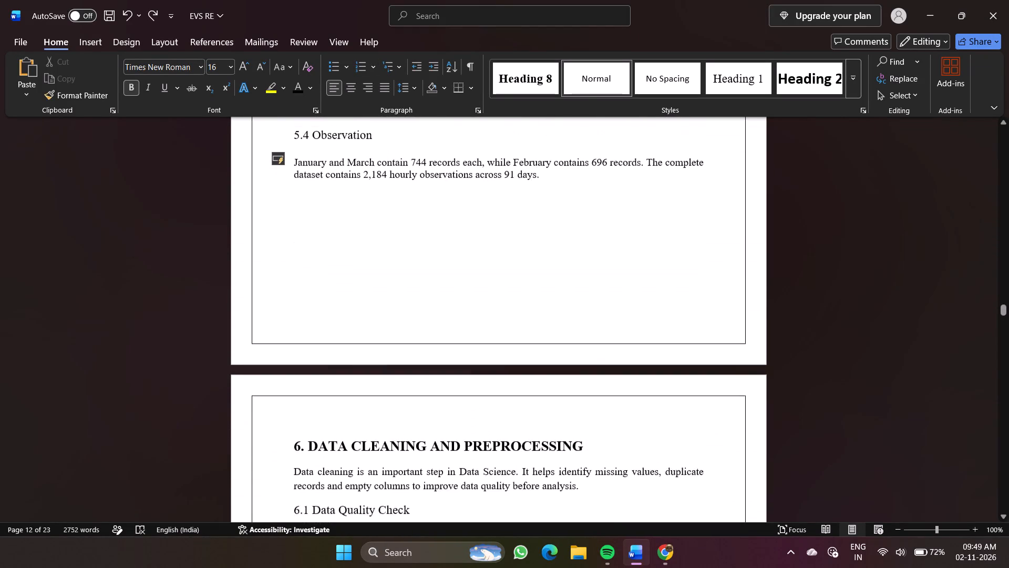
scroll(376, 470, up, 5)
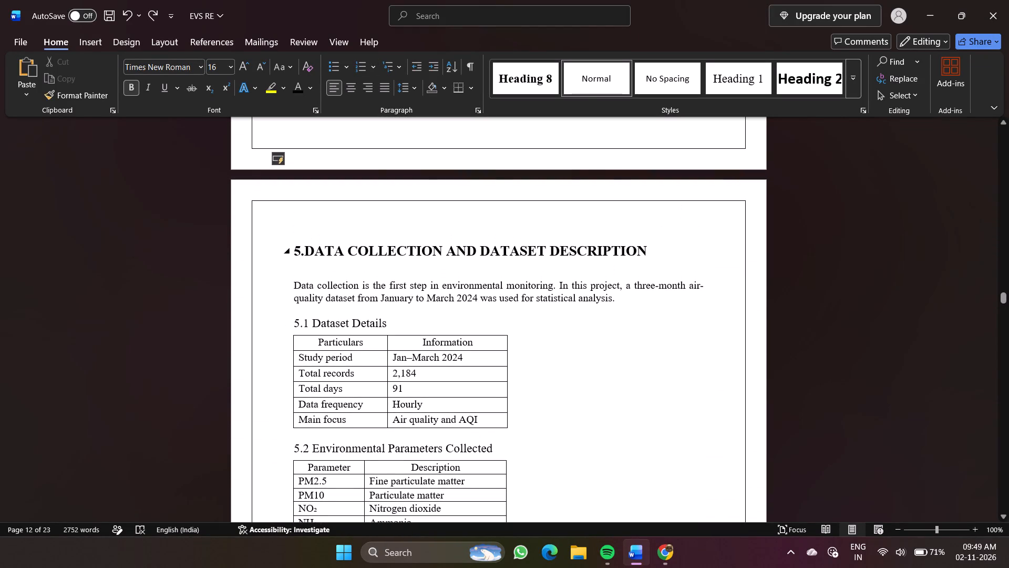
click(306, 252)
key(space)
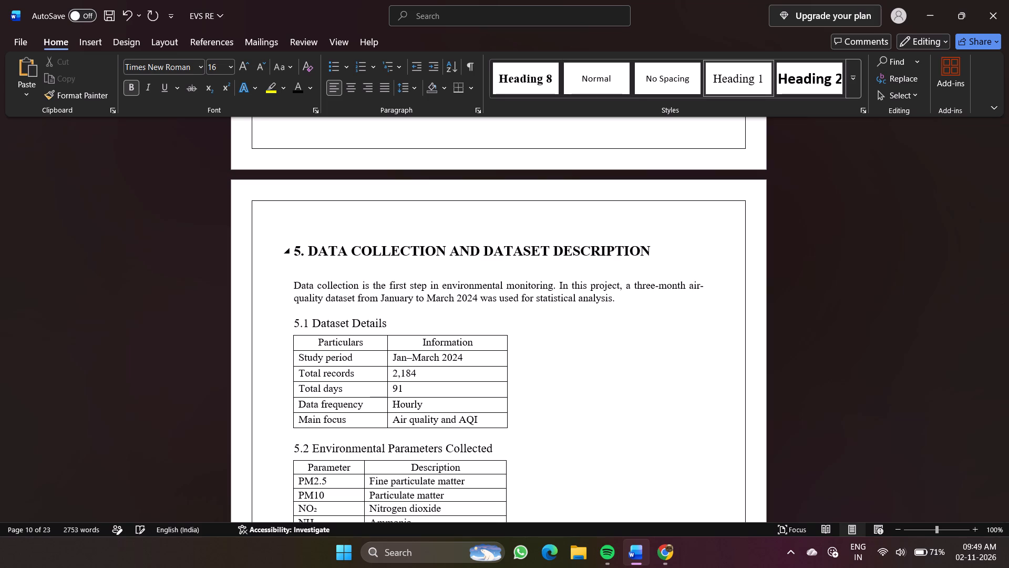
Insert a space after "3." in the Environmental Monitoring and Its Importance heading.
scroll(480, 280, up, 5)
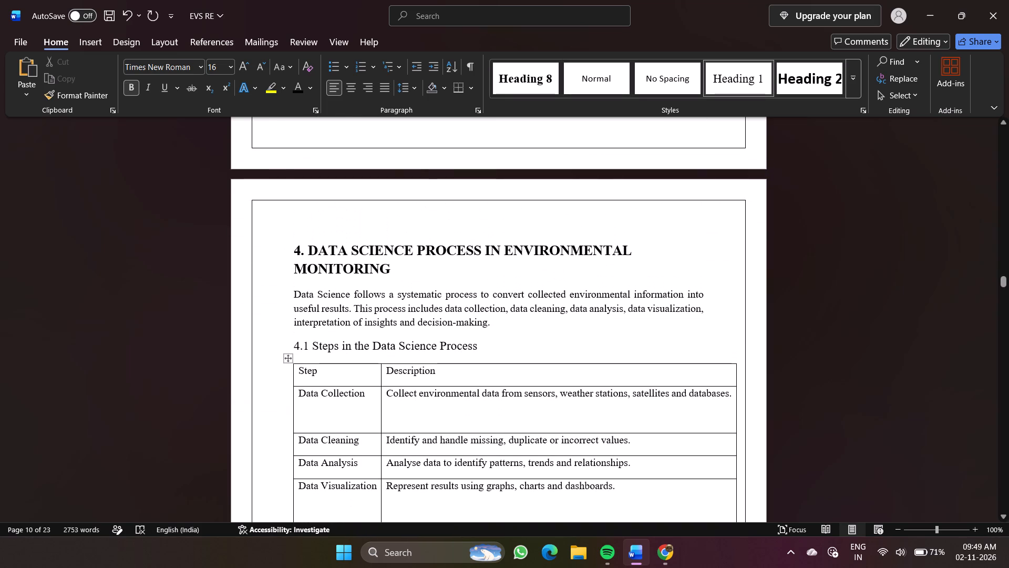
scroll(368, 270, up, 7)
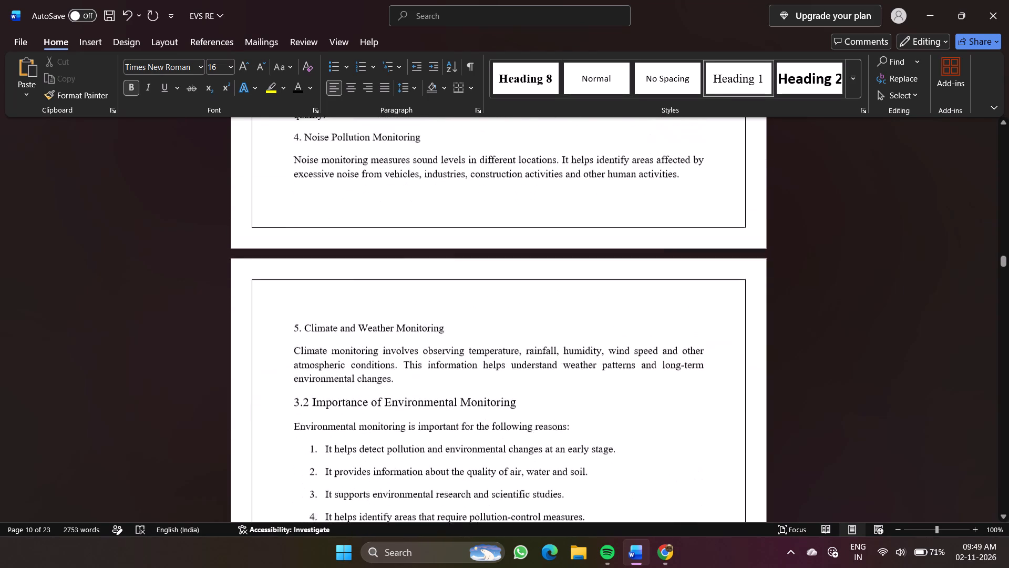
scroll(368, 270, up, 1)
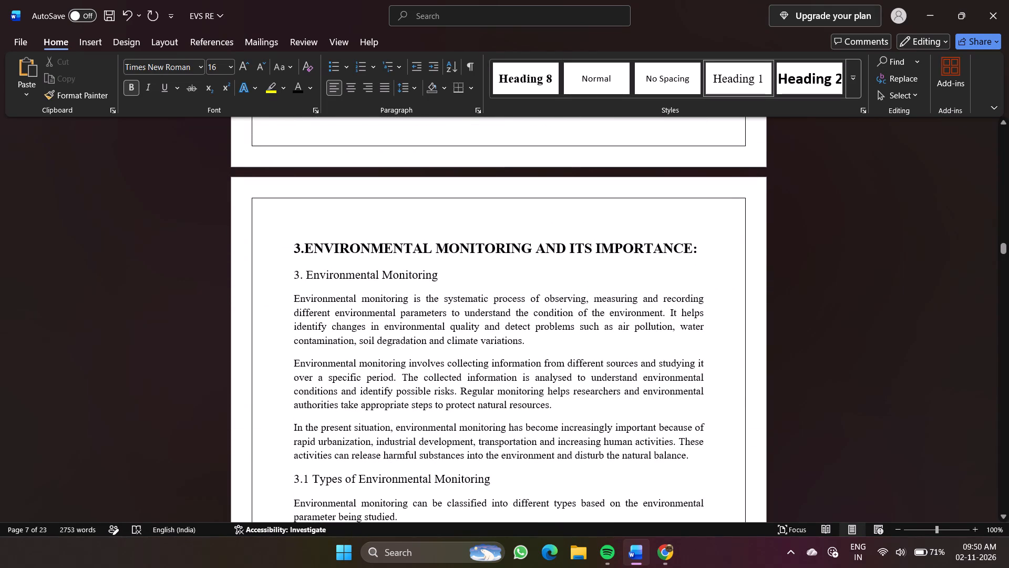
click(303, 249)
key(space)
Insert a space after "2." in the Objectives and Scope of the Study heading.
scroll(303, 249, up, 3)
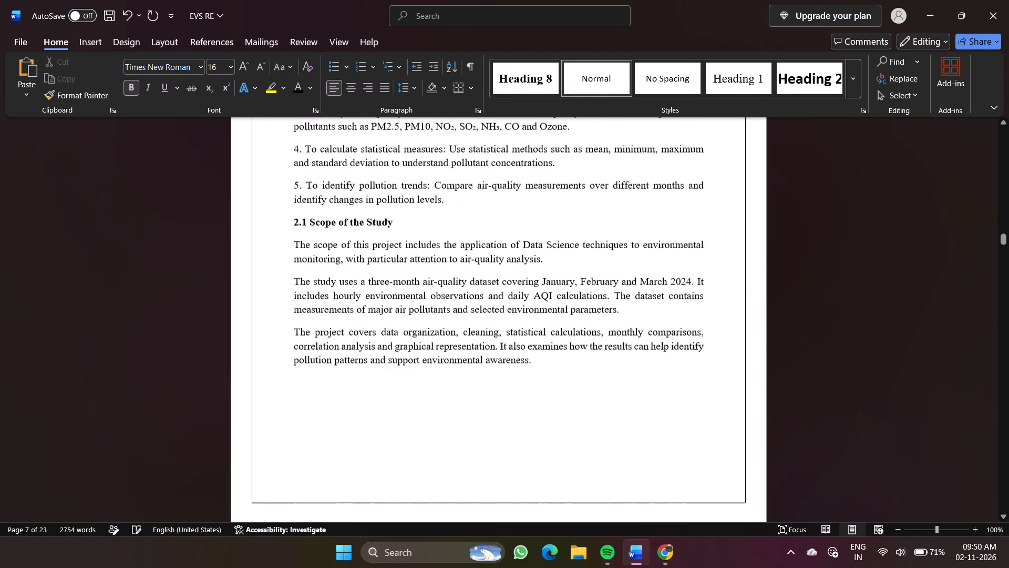
scroll(303, 249, up, 4)
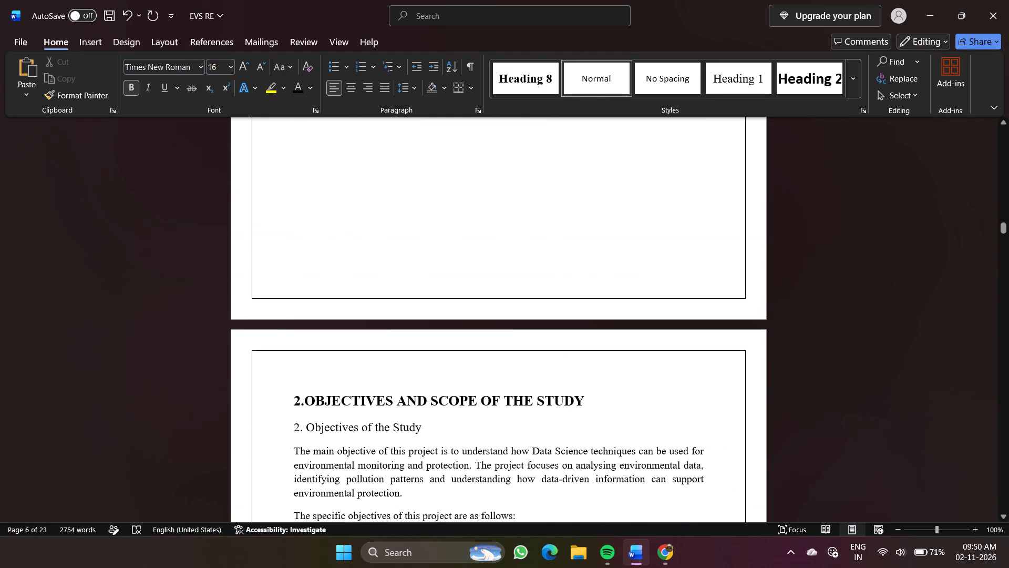
click(306, 403)
key(space)
Insert a space after "1." in the Introduction heading, undoing the automatic list conversion.
scroll(306, 403, up, 3)
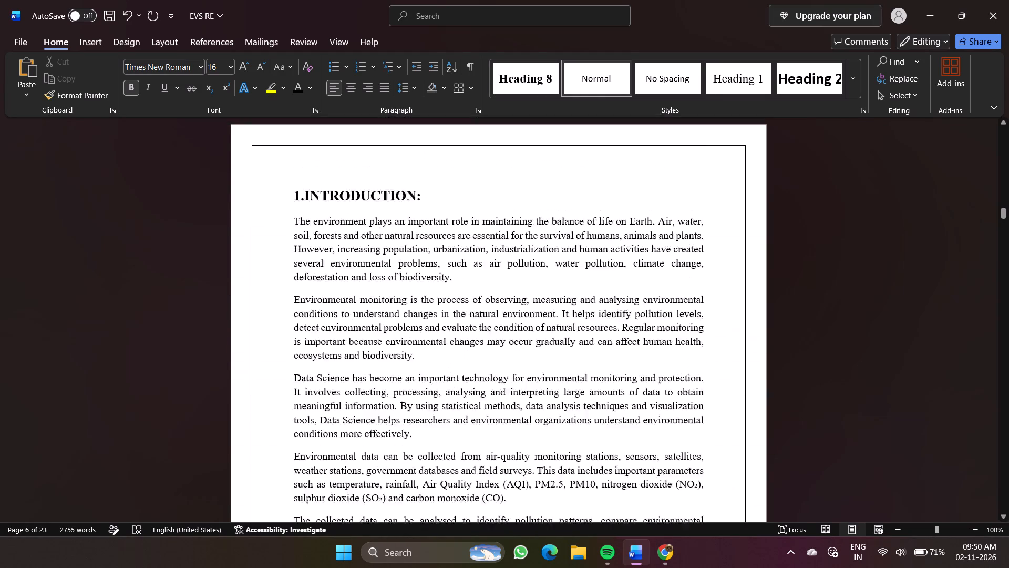
scroll(306, 403, up, 2)
click(305, 411)
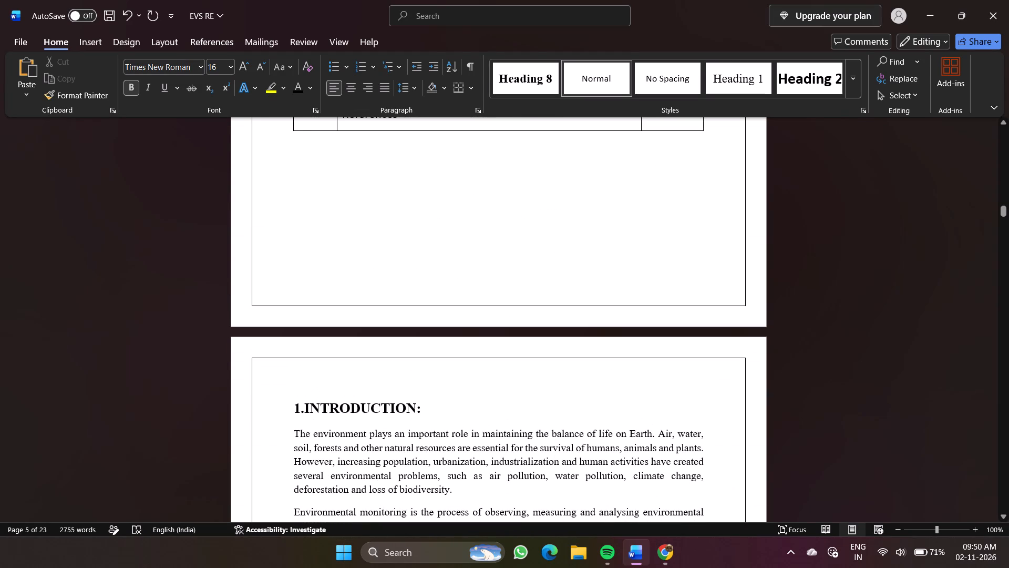
key(space)
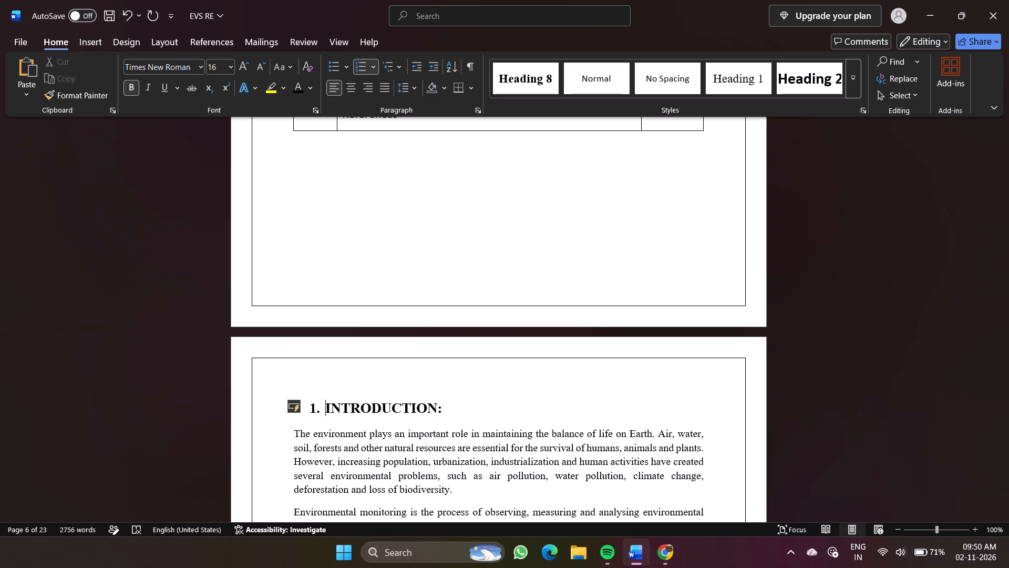
key(ctrl+z)
Set all section titles in the Index table, from Introduction to References, to font size 14.
scroll(305, 411, up, 5)
scroll(305, 411, down, 1)
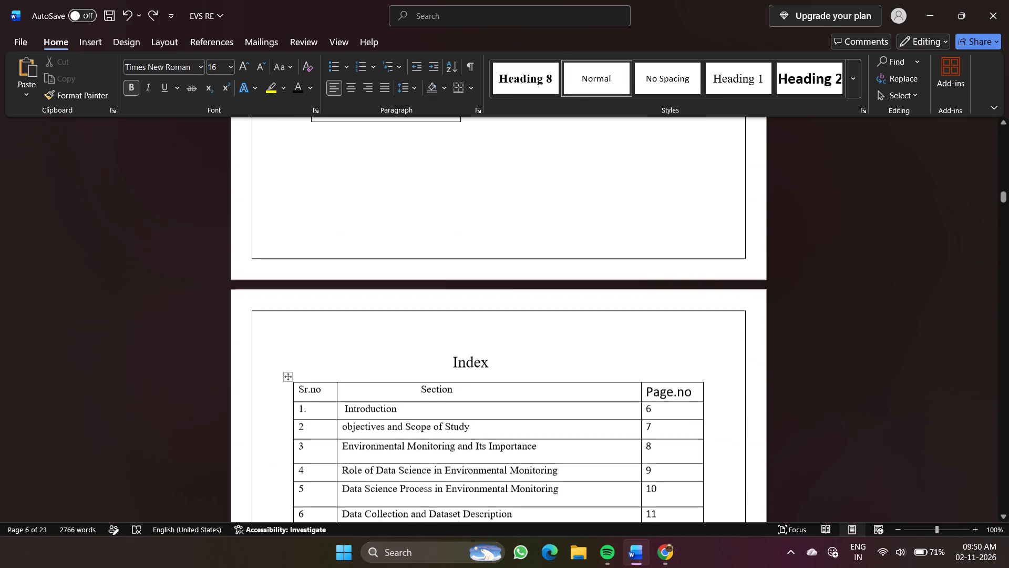
scroll(305, 411, down, 1)
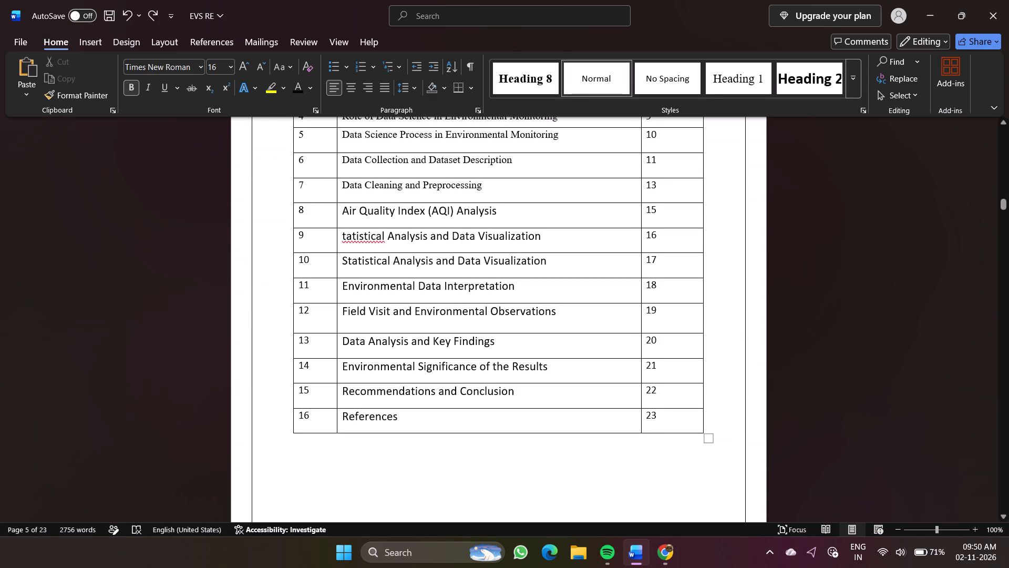
scroll(448, 435, up, 2)
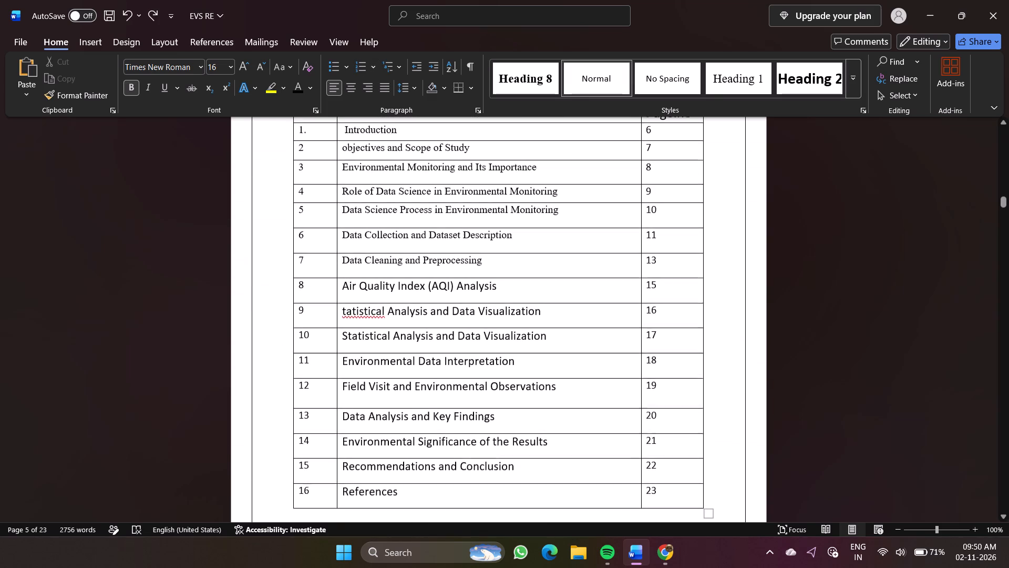
scroll(448, 435, up, 1)
drag(417, 494, 415, 494)
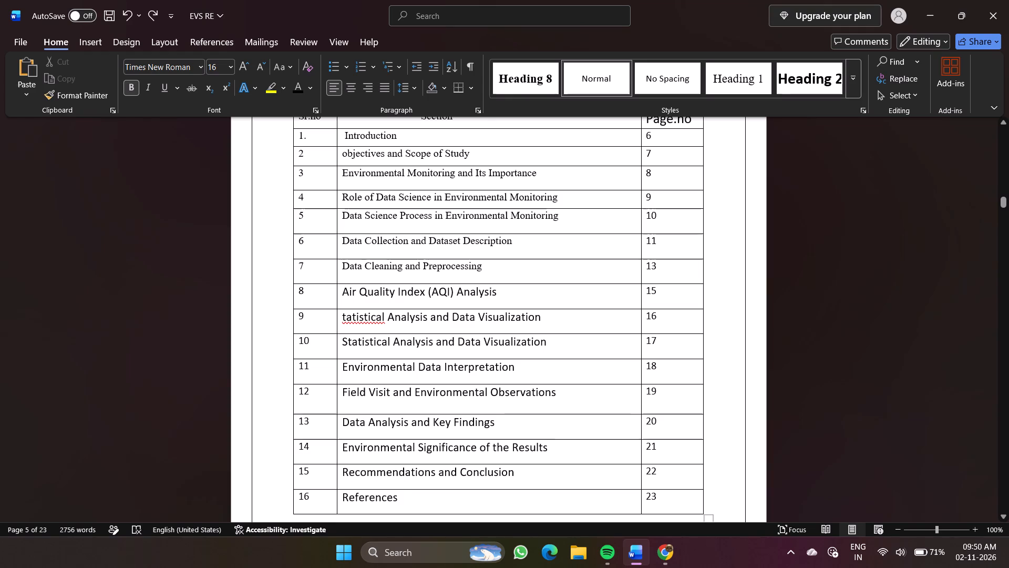
drag(415, 494, 347, 140)
click(429, 159)
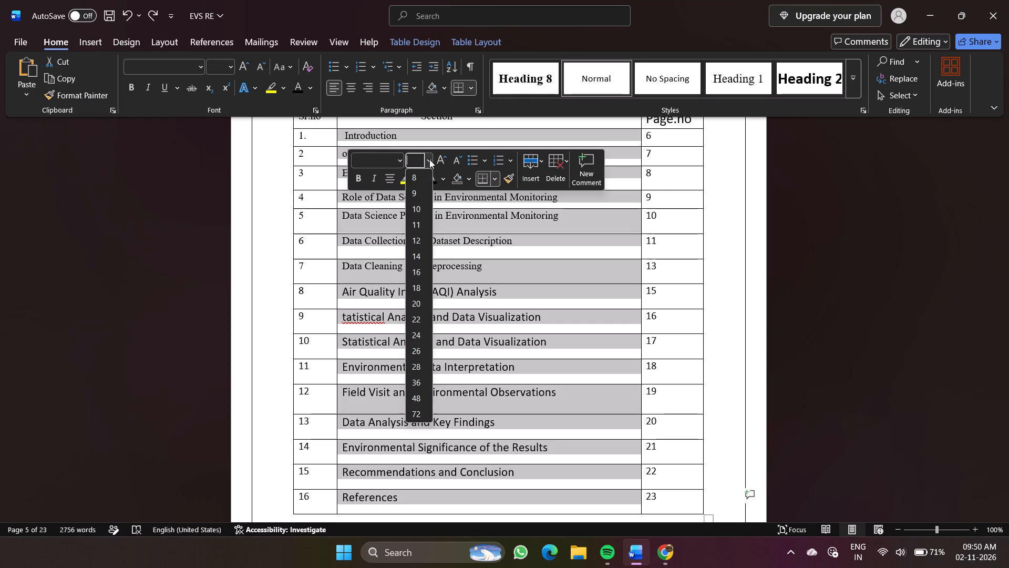
click(420, 258)
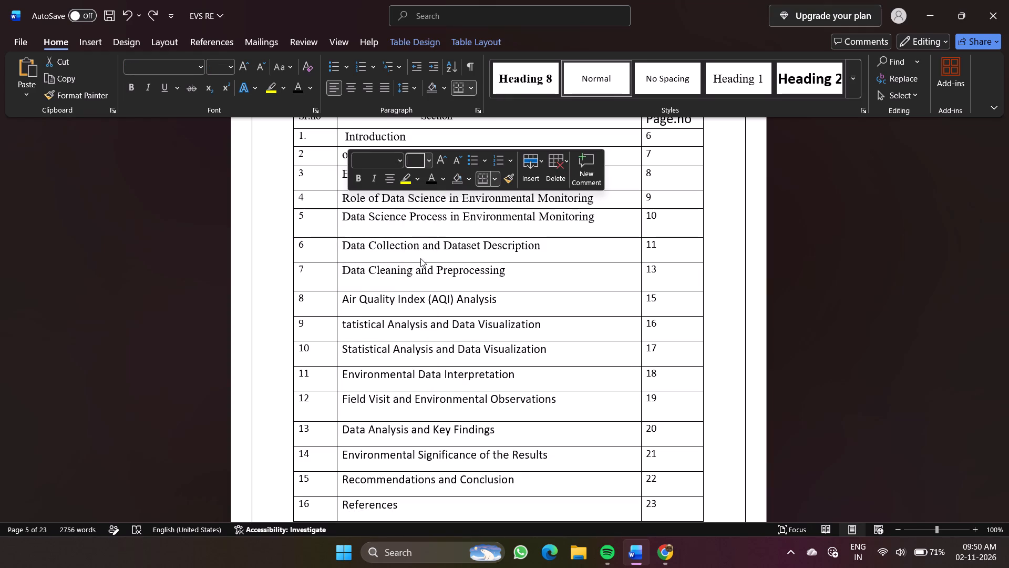
click(420, 258)
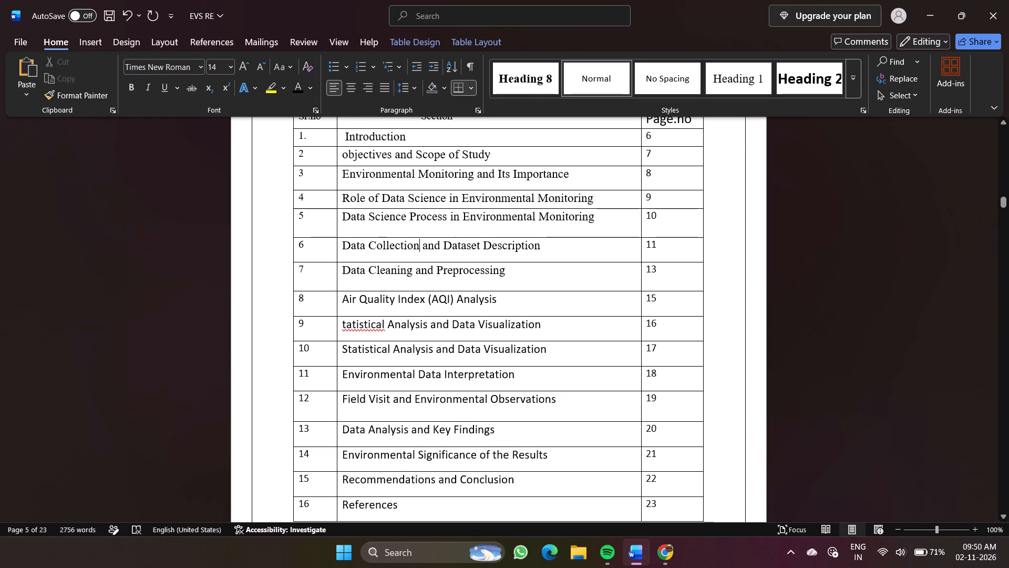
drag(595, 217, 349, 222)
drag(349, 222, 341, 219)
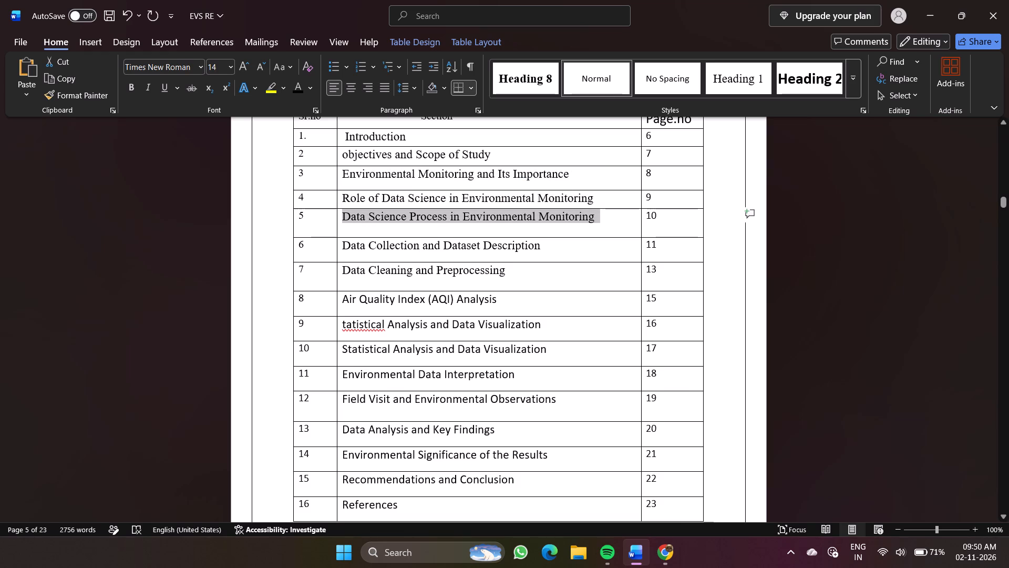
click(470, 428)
Add the missing "S" to the section title in Index row 9 so it reads "Statistical Analysis and Data Visualization".
scroll(470, 428, down, 2)
scroll(470, 428, up, 1)
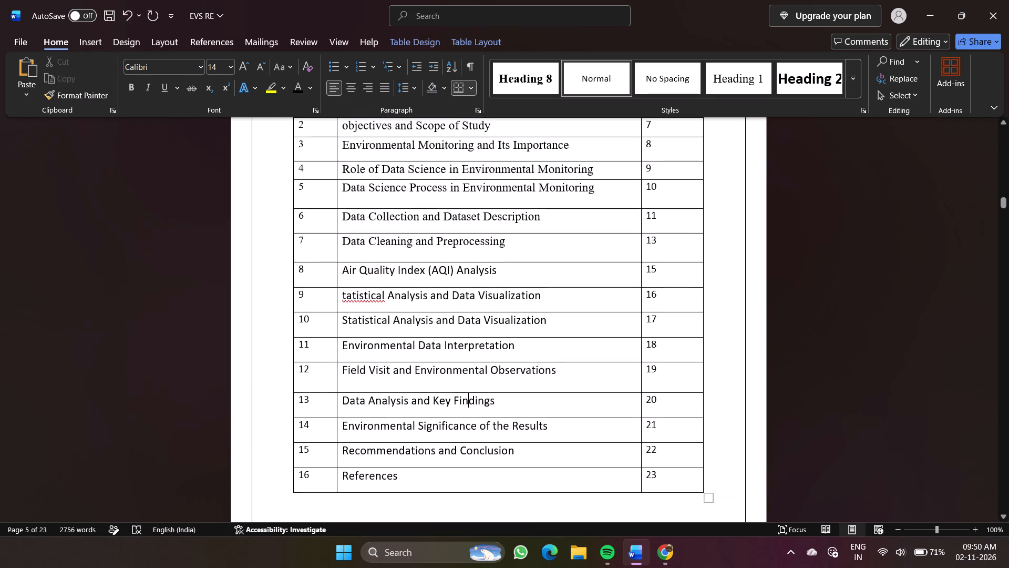
click(342, 300)
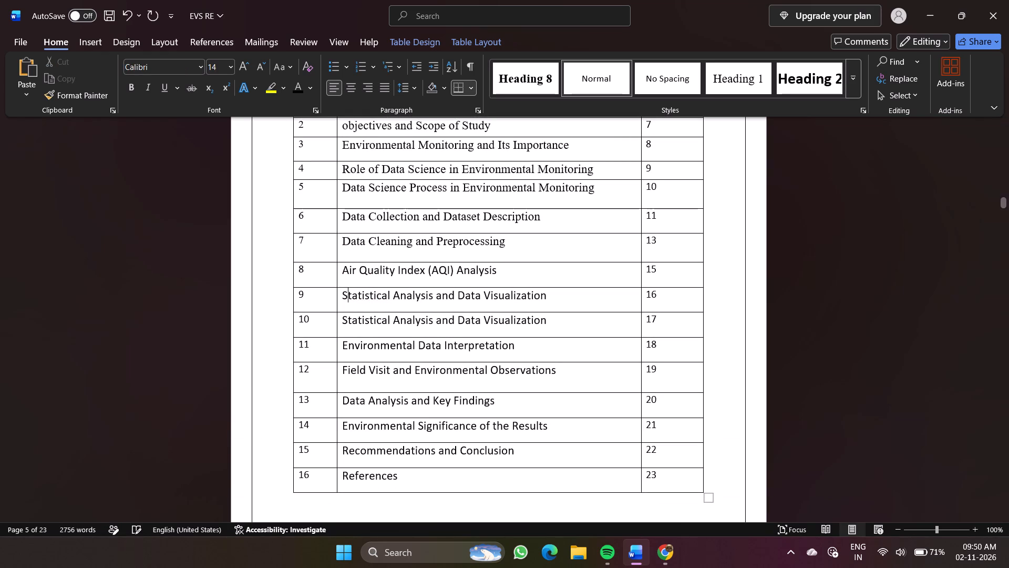
Review the report's front matter, from the acknowledgement back through the project guide signatures and Declaration to the title page.
scroll(514, 328, up, 4)
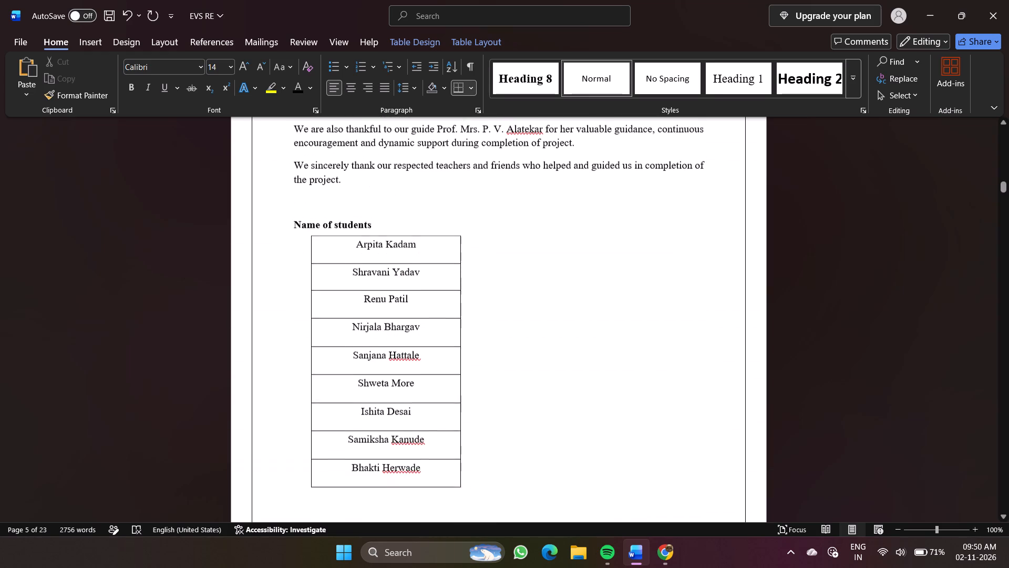
scroll(514, 328, up, 7)
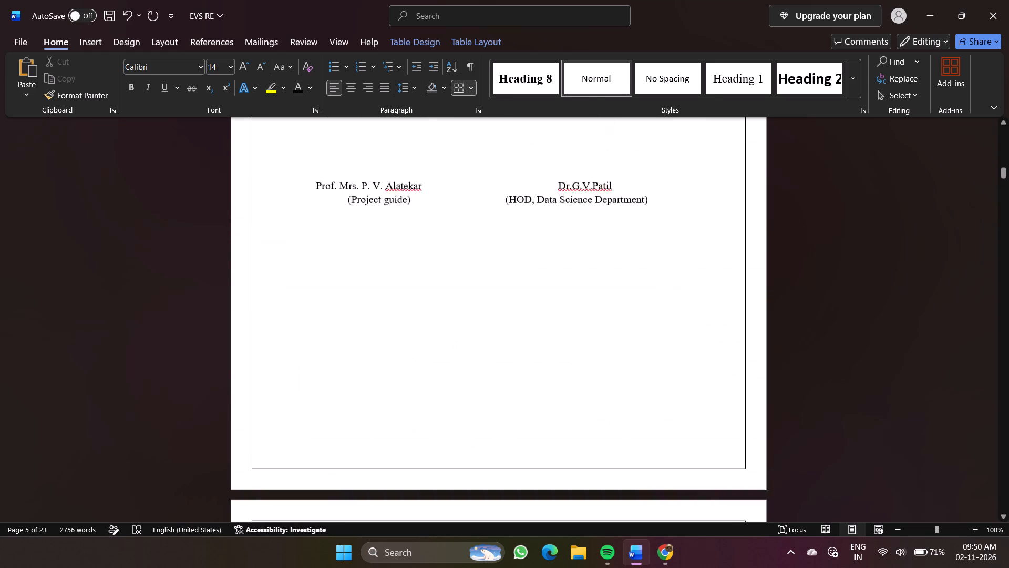
scroll(514, 328, up, 5)
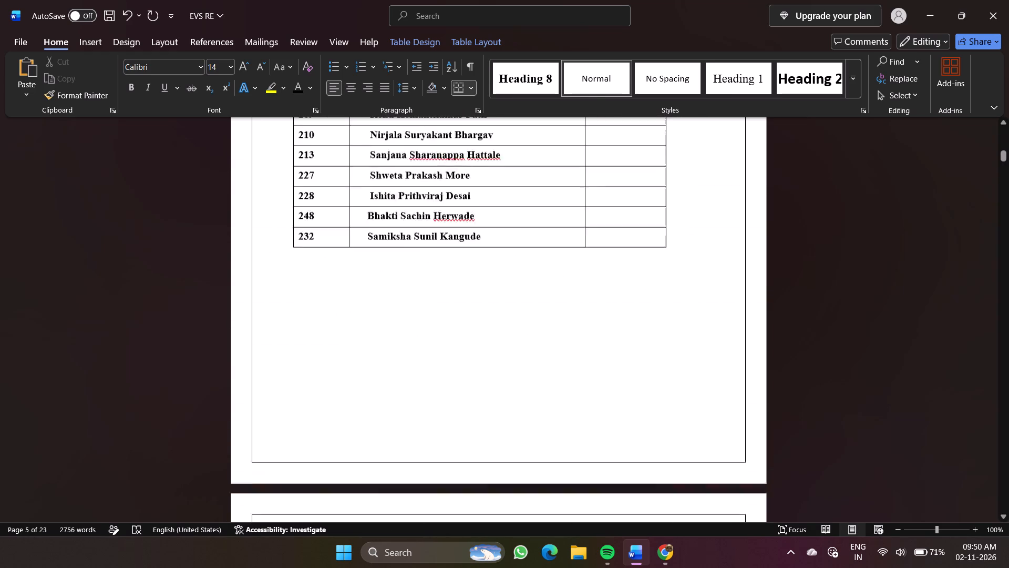
scroll(514, 328, up, 4)
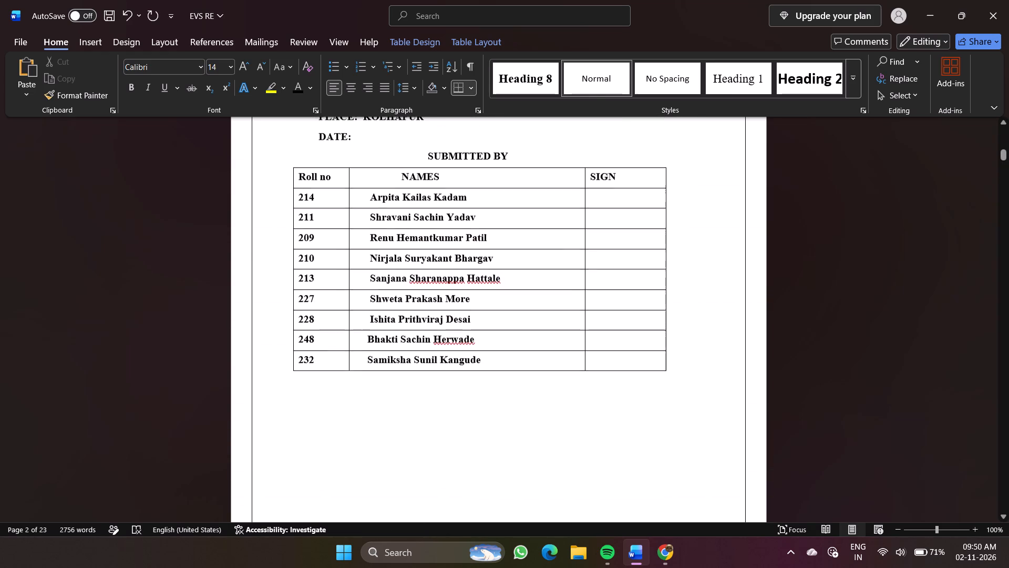
scroll(514, 328, up, 2)
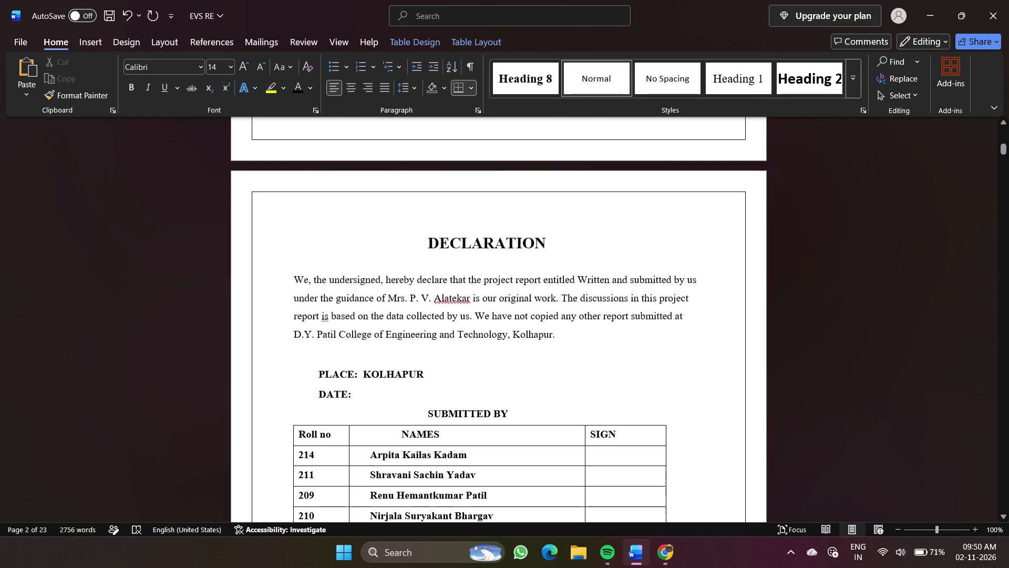
scroll(514, 328, up, 1)
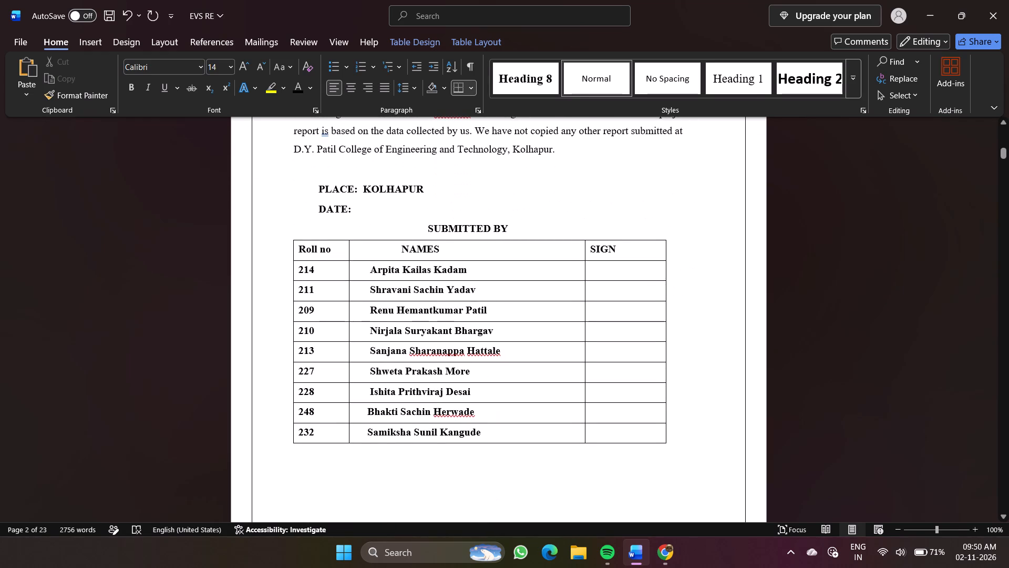
scroll(514, 328, down, 7)
scroll(514, 328, up, 13)
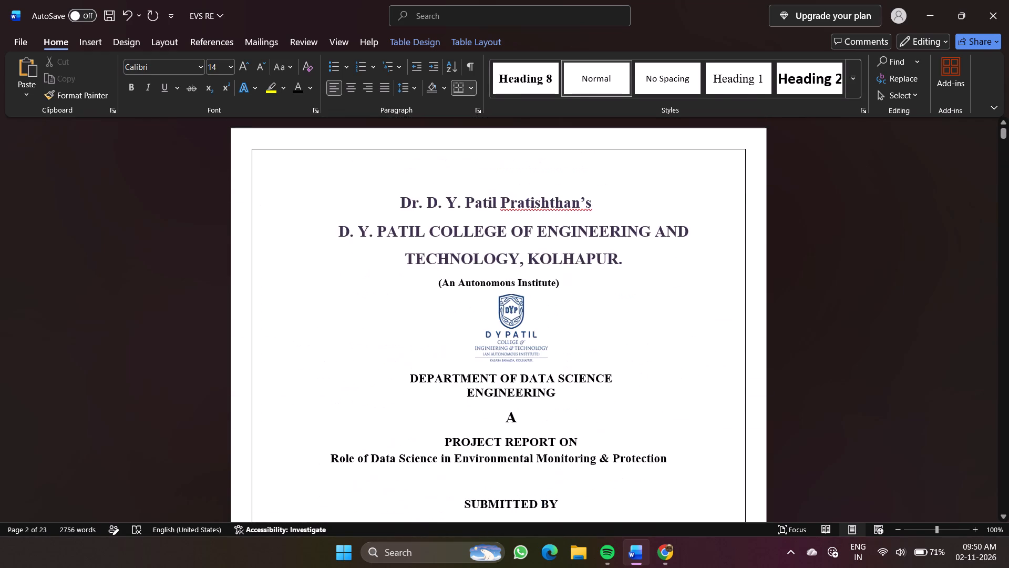
scroll(514, 328, down, 6)
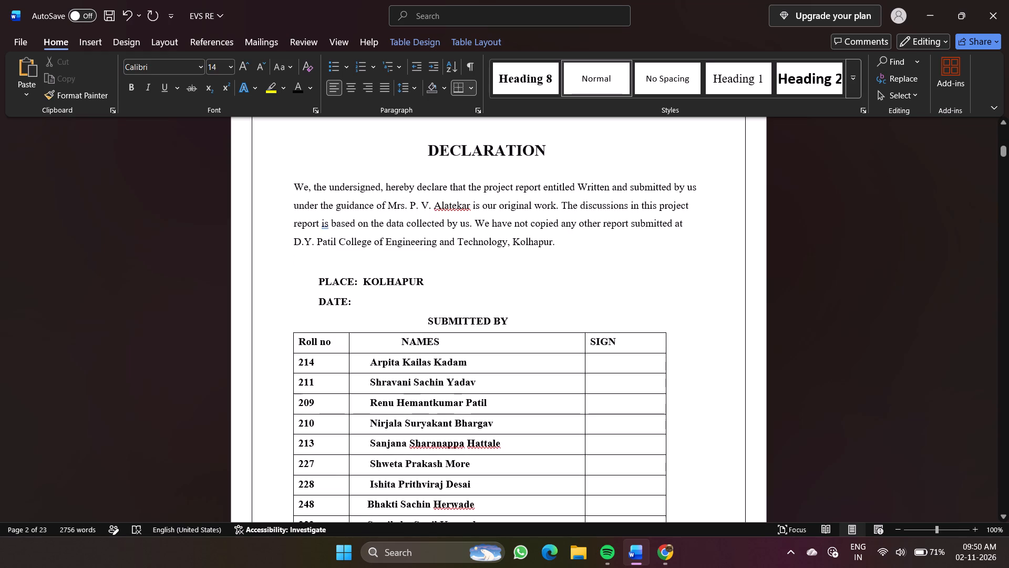
Look through the report's remaining sections, from the AQI charts and findings to the Conclusion and References.
scroll(514, 328, down, 20)
scroll(514, 328, down, 3)
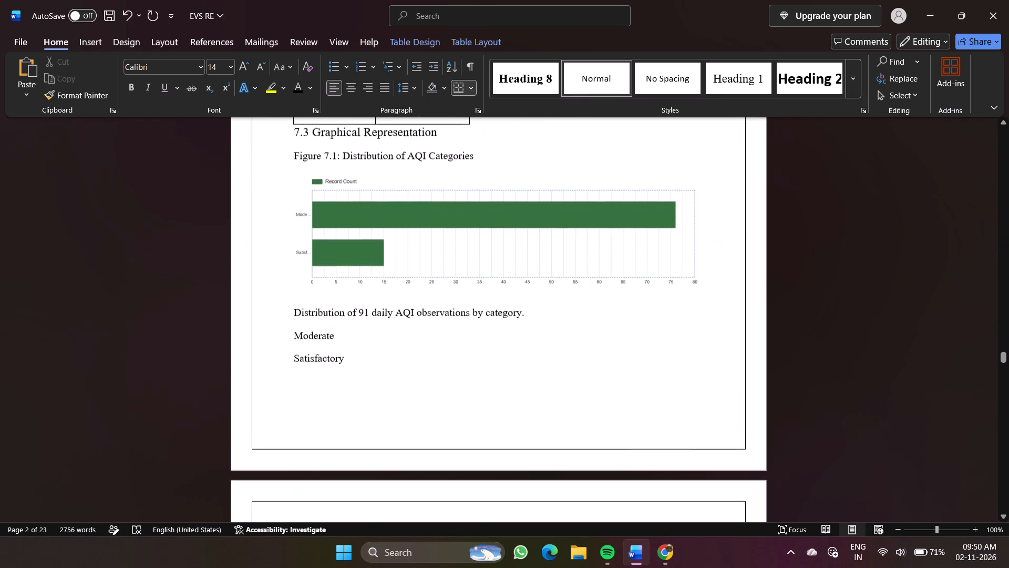
scroll(514, 328, down, 8)
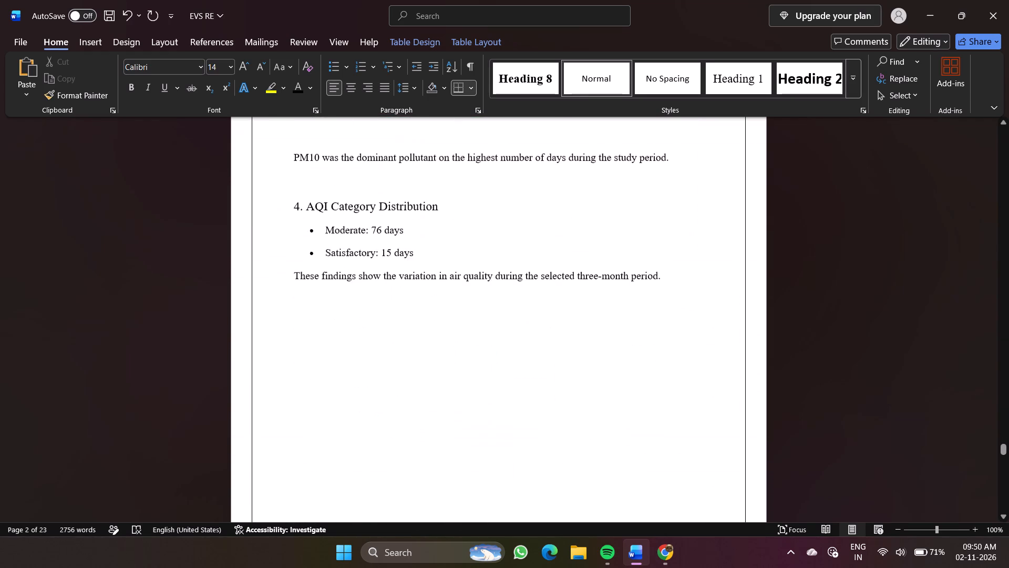
scroll(514, 328, down, 5)
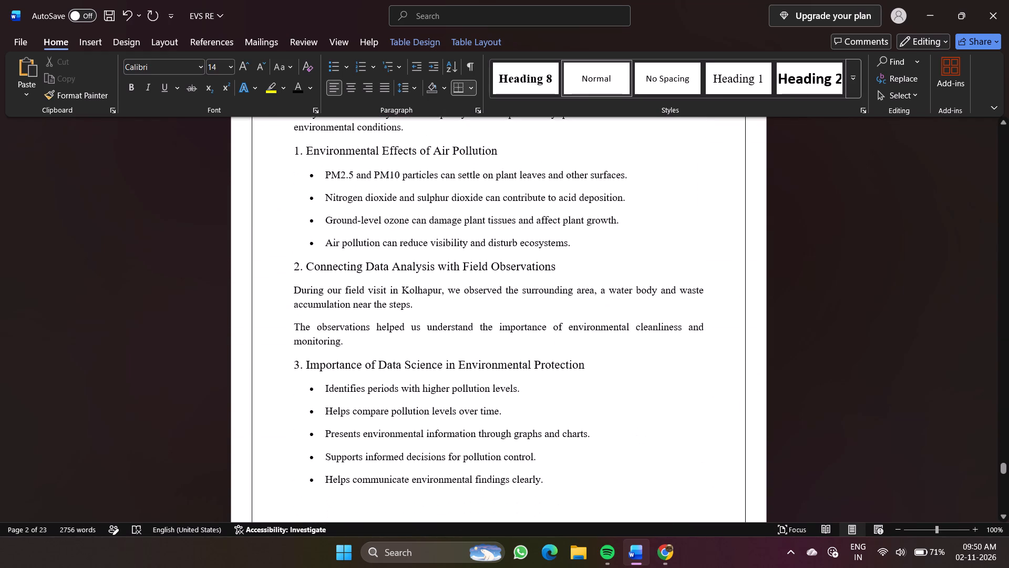
scroll(514, 328, down, 4)
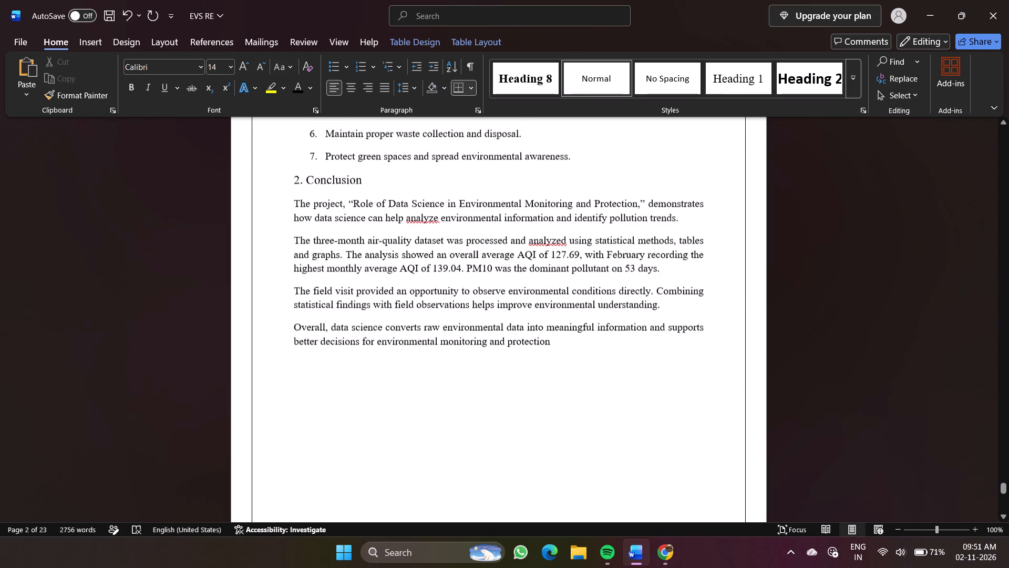
scroll(514, 328, down, 4)
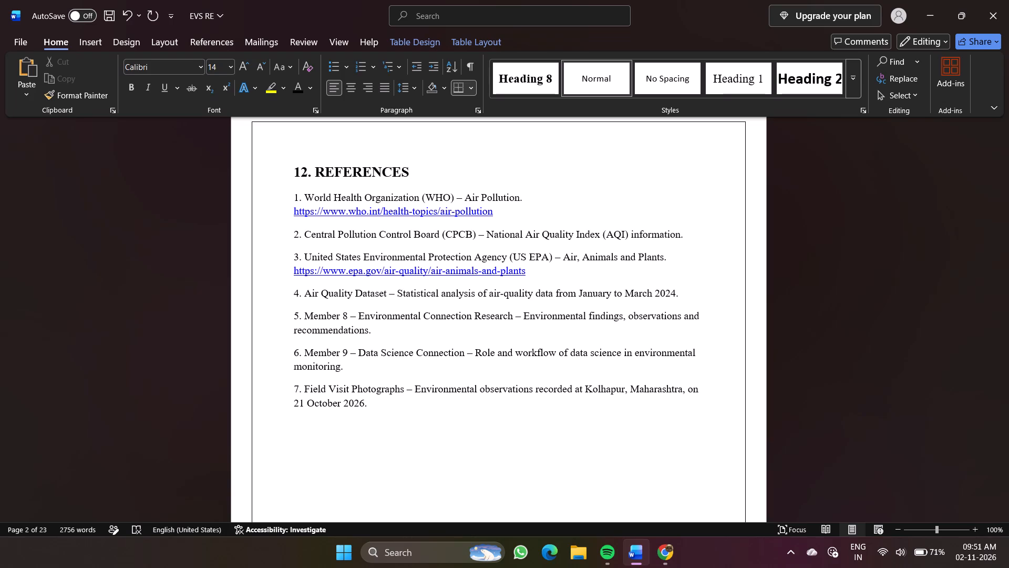
scroll(514, 328, up, 1)
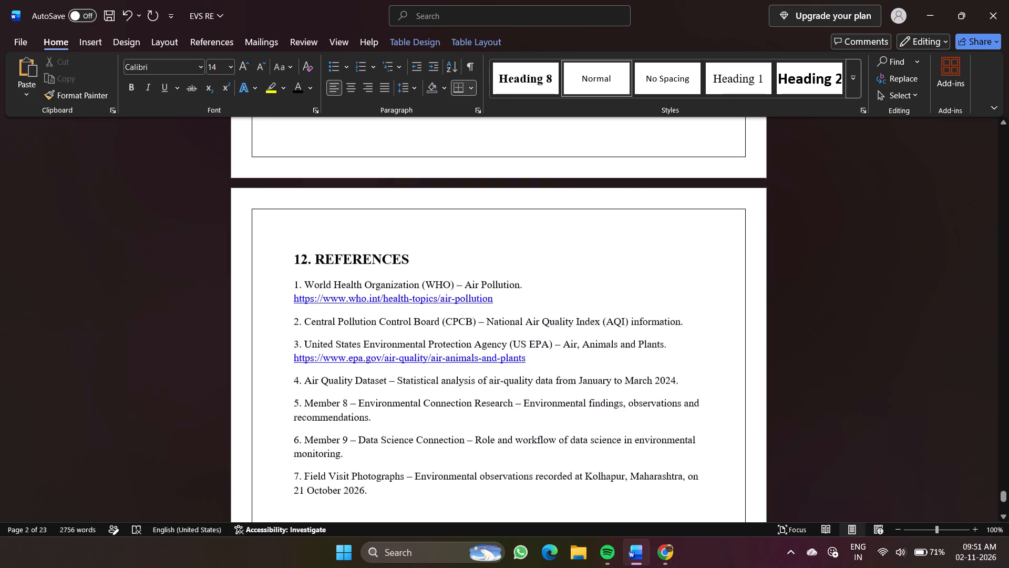
scroll(514, 328, up, 1)
scroll(446, 340, down, 1)
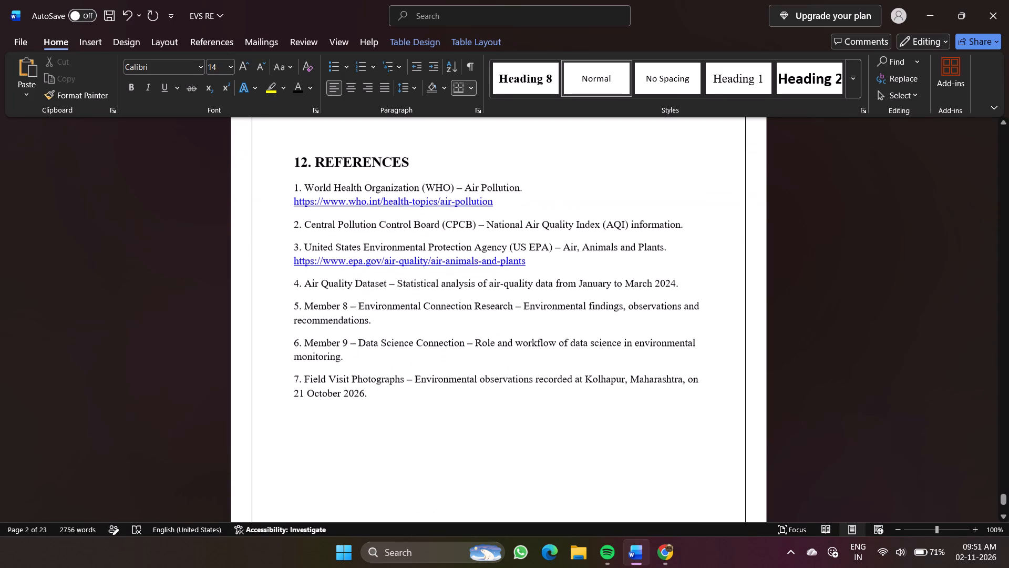
Add an eighth entry at the end of the References list reading "8. MPCB Annual report 2023-24 -".
click(300, 407)
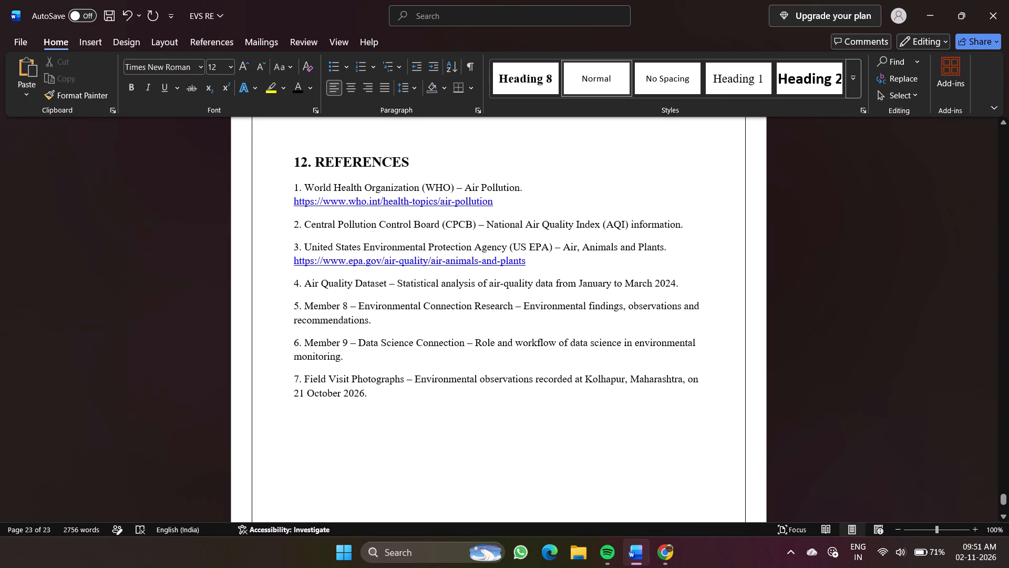
click(375, 398)
key(Return)
text(8.)
key(space)
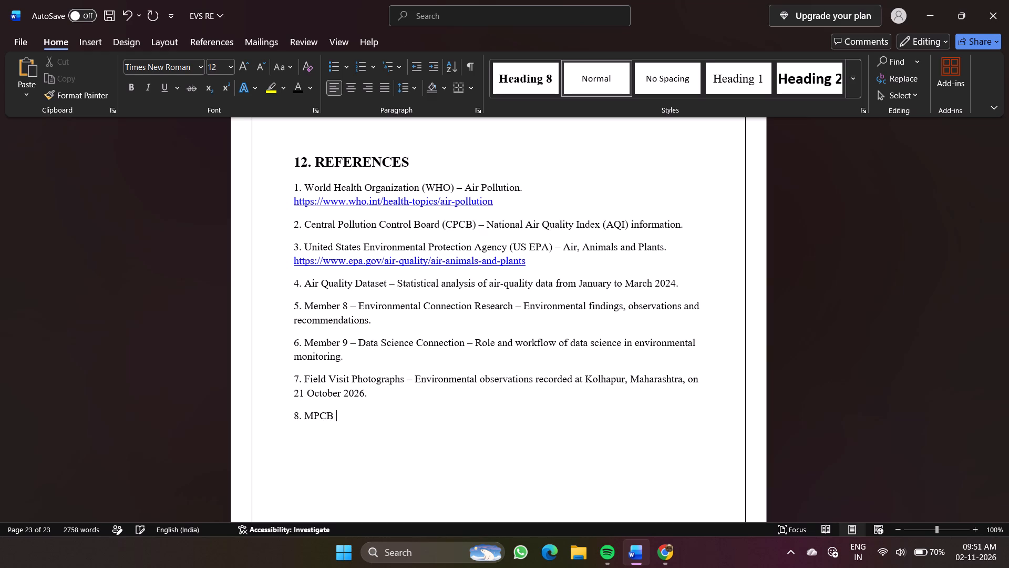
key(a)
text(report)
key(space)
key(minus)
key(BackSpace)
text(20)
text(23)
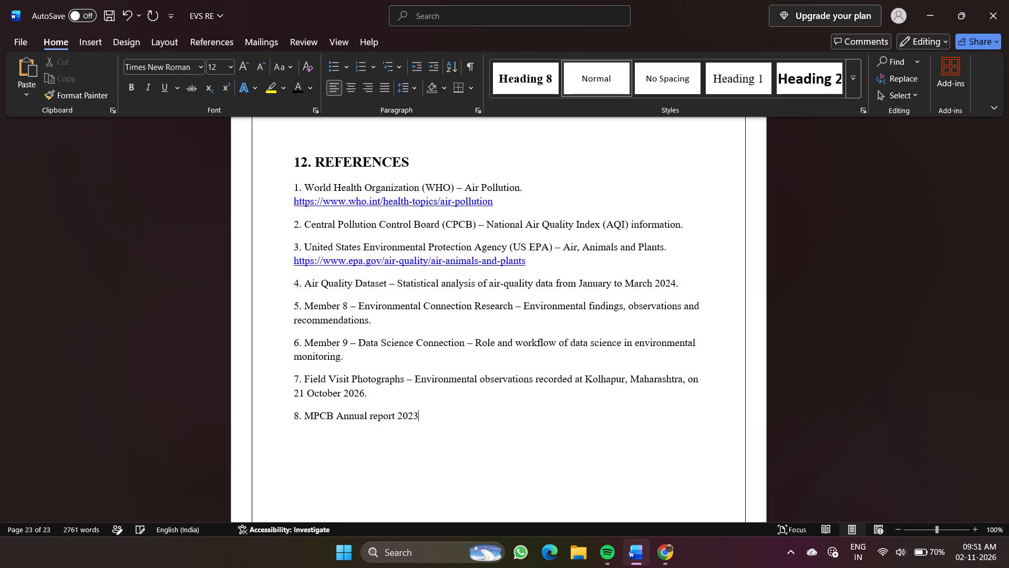
text(-24 -)
Switch to Chrome, search for "mpcb annual report" in a new tab, and open the Maharashtra Pollution Control Board's Annual Report page.
click(655, 551)
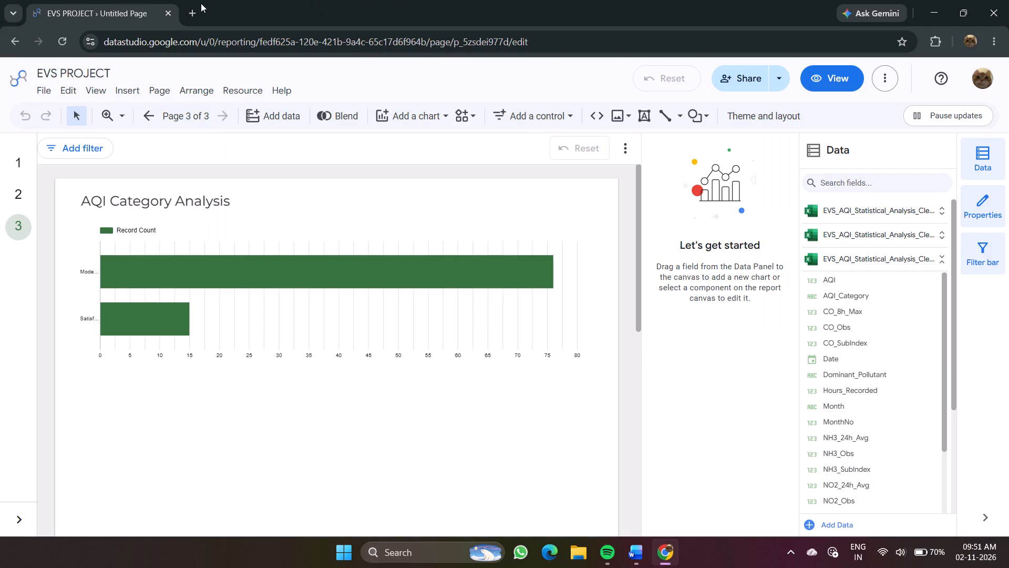
click(194, 9)
text(mpcb)
key(space)
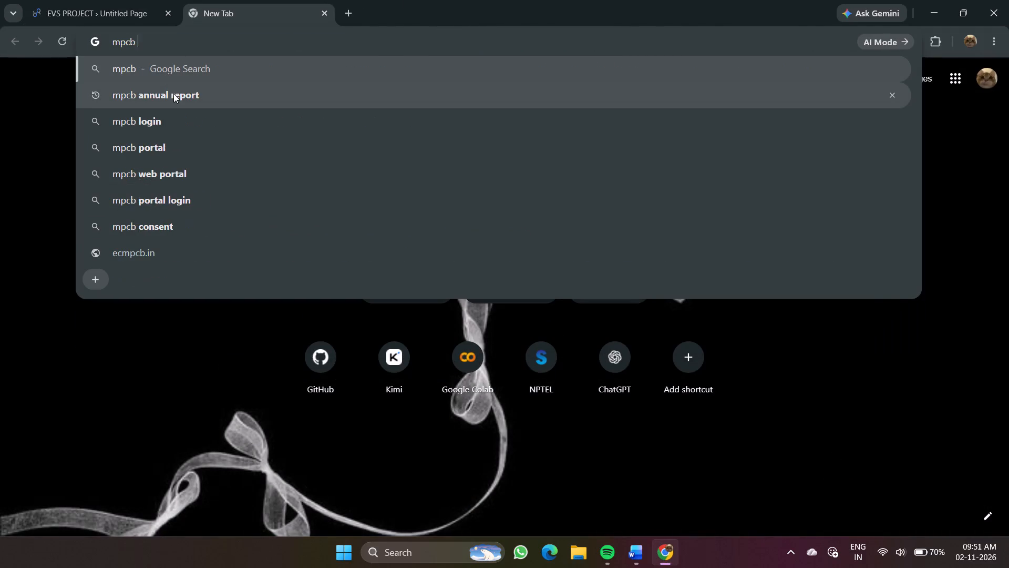
click(173, 94)
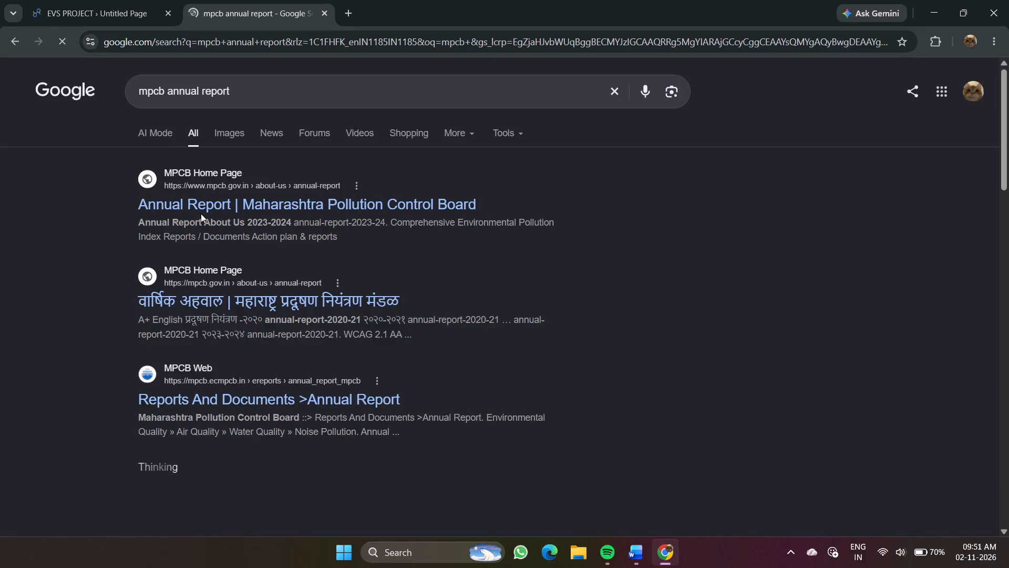
click(204, 200)
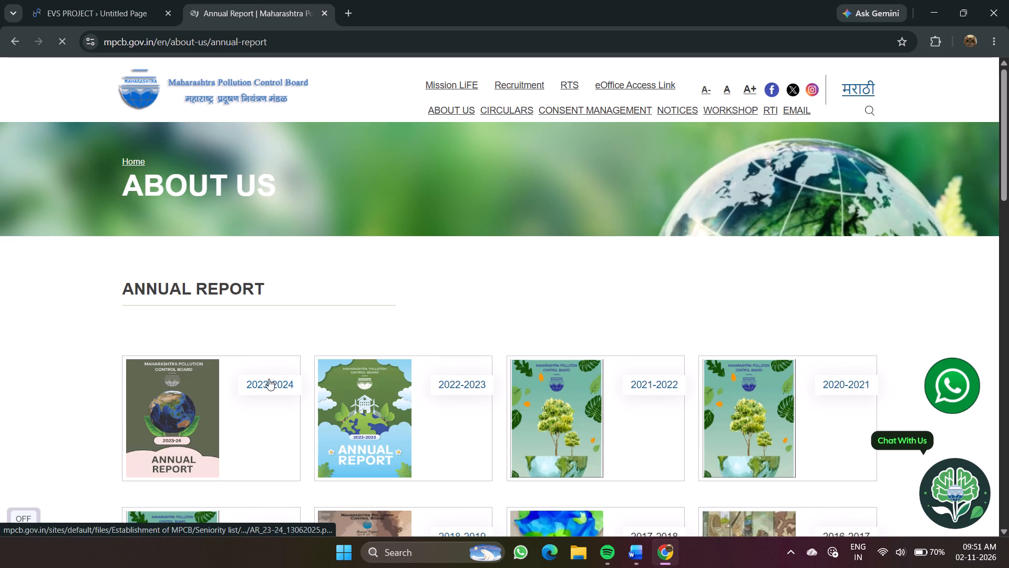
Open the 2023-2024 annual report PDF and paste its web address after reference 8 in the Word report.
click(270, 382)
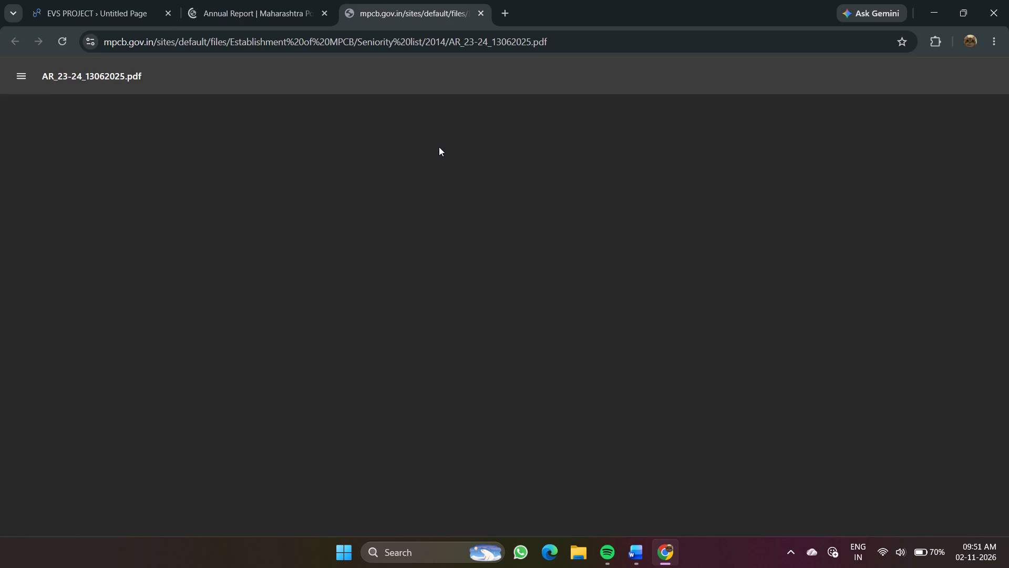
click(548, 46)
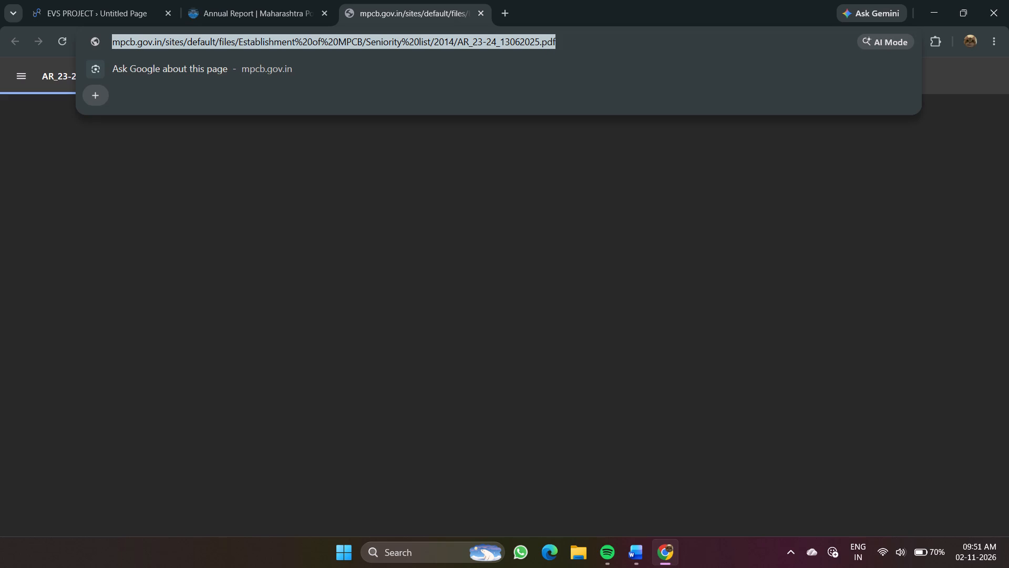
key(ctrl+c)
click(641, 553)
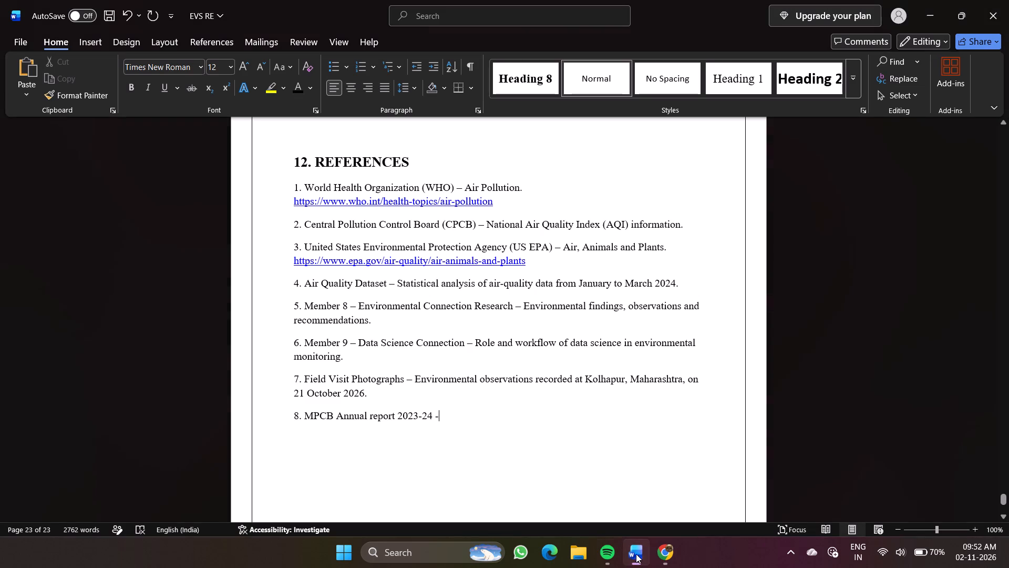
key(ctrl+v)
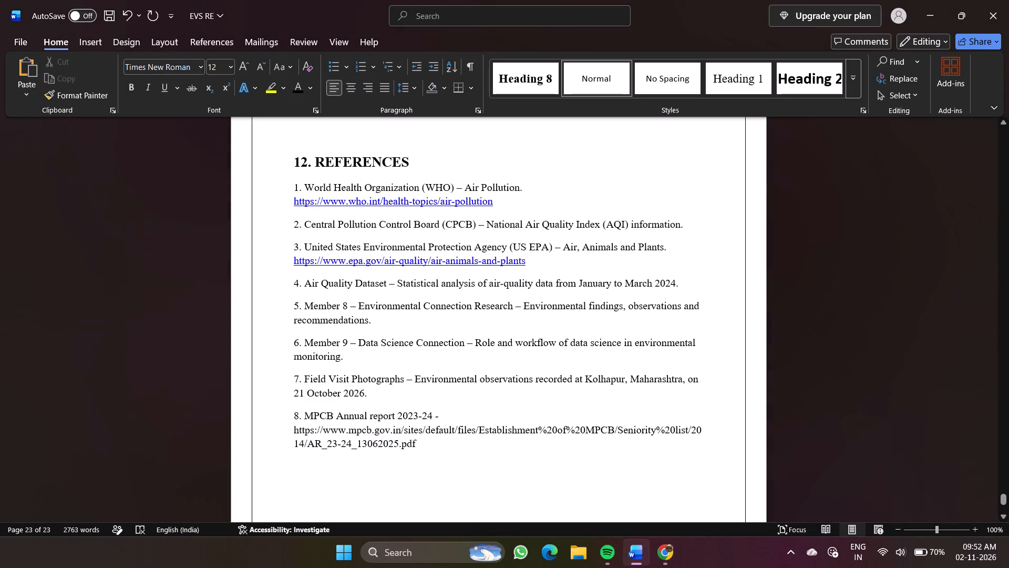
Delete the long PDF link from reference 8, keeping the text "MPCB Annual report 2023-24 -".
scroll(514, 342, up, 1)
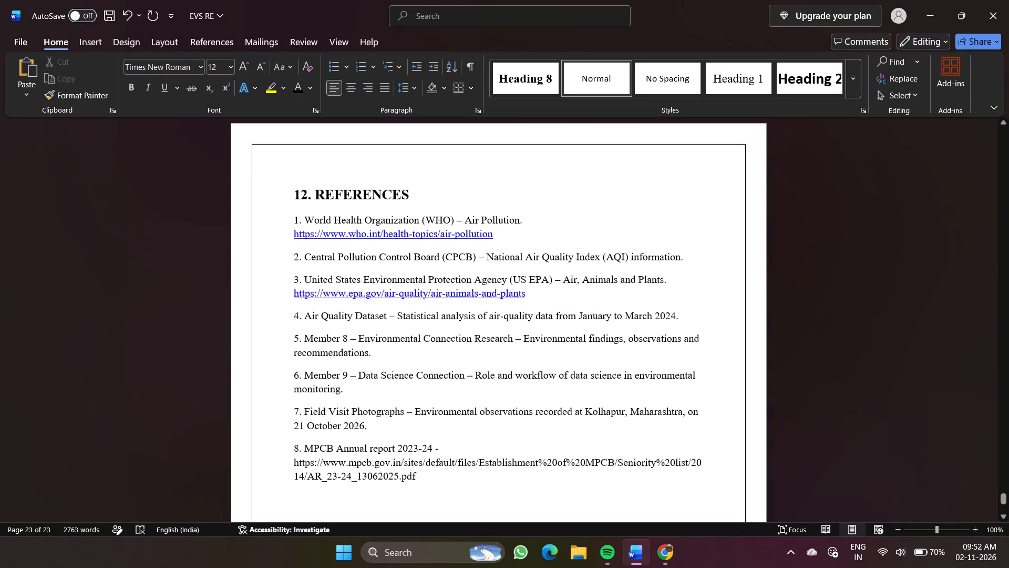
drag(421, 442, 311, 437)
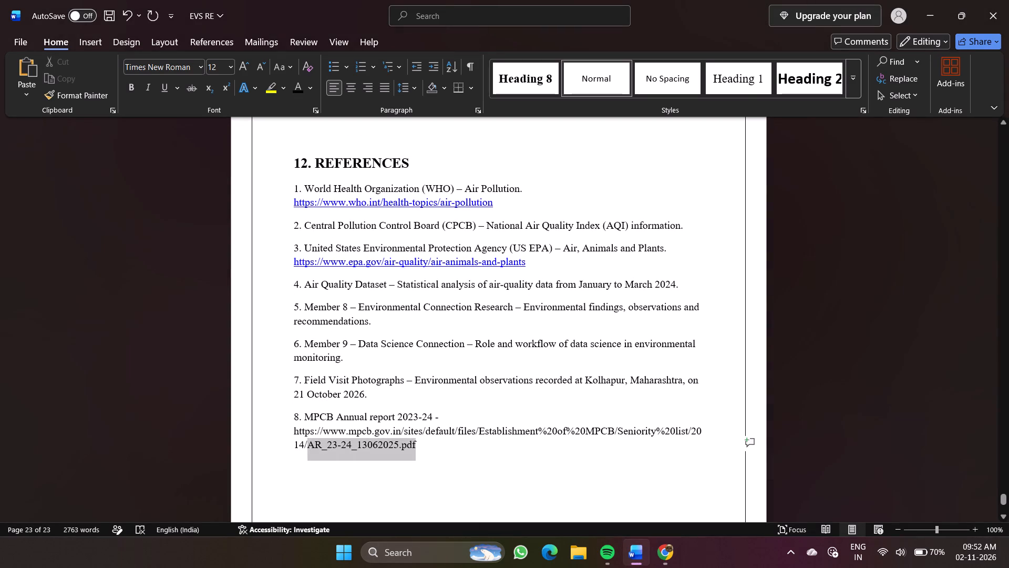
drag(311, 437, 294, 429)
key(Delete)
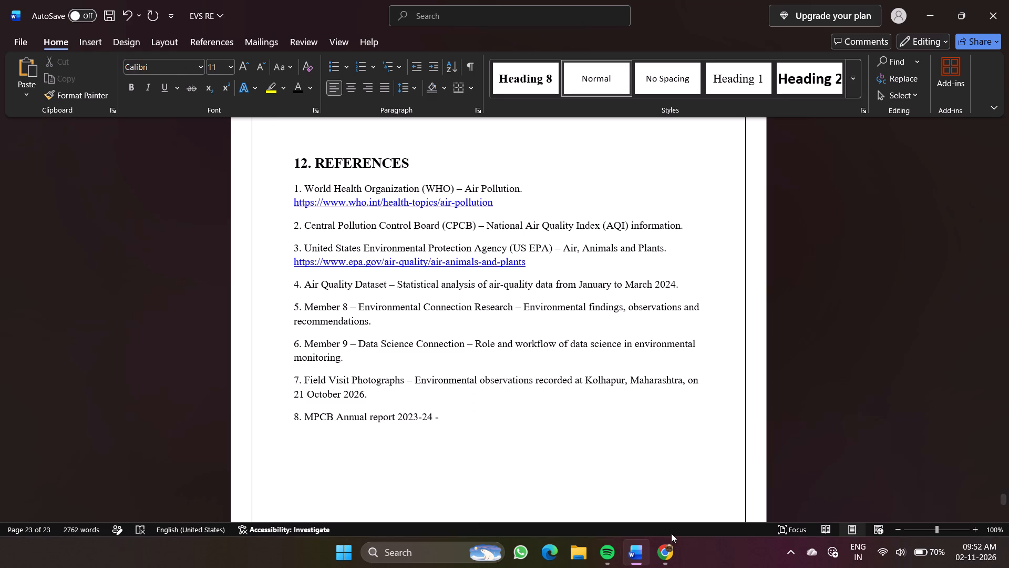
Copy the MPCB Annual Report page's address from Chrome and paste it after "MPCB Annual report 2023-24 -" in Word's reference 8.
click(668, 549)
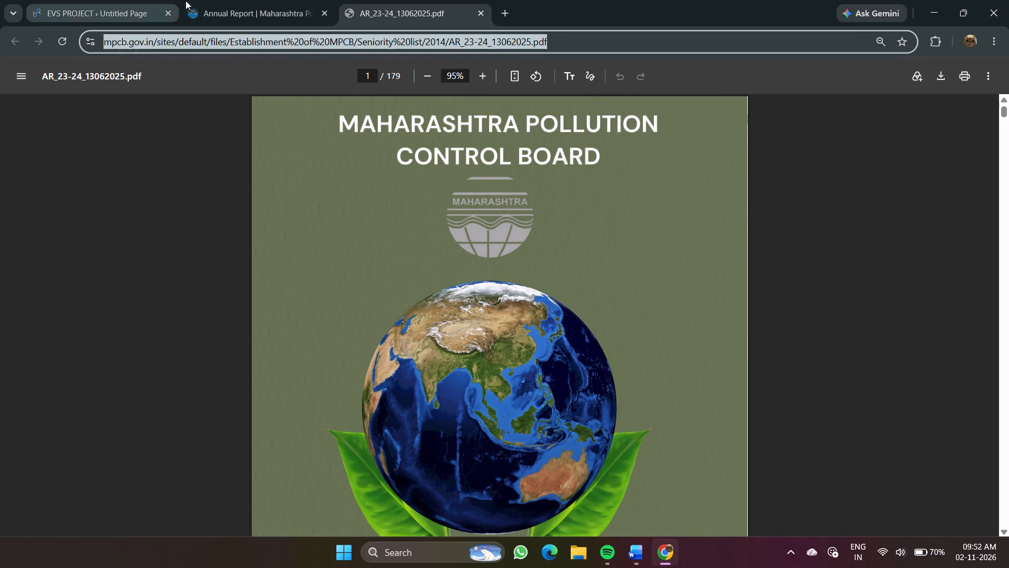
click(214, 0)
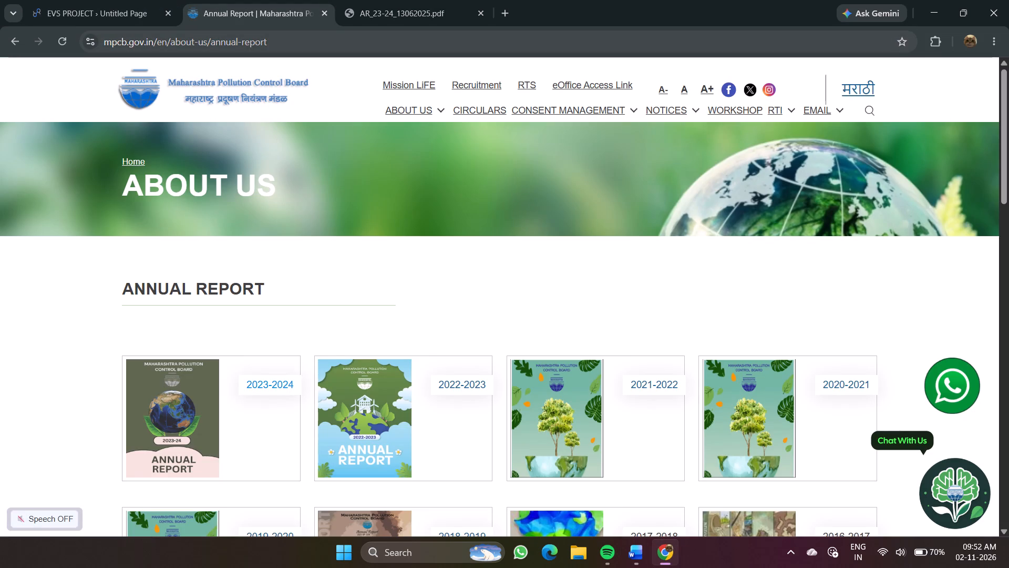
click(266, 37)
key(ctrl+c)
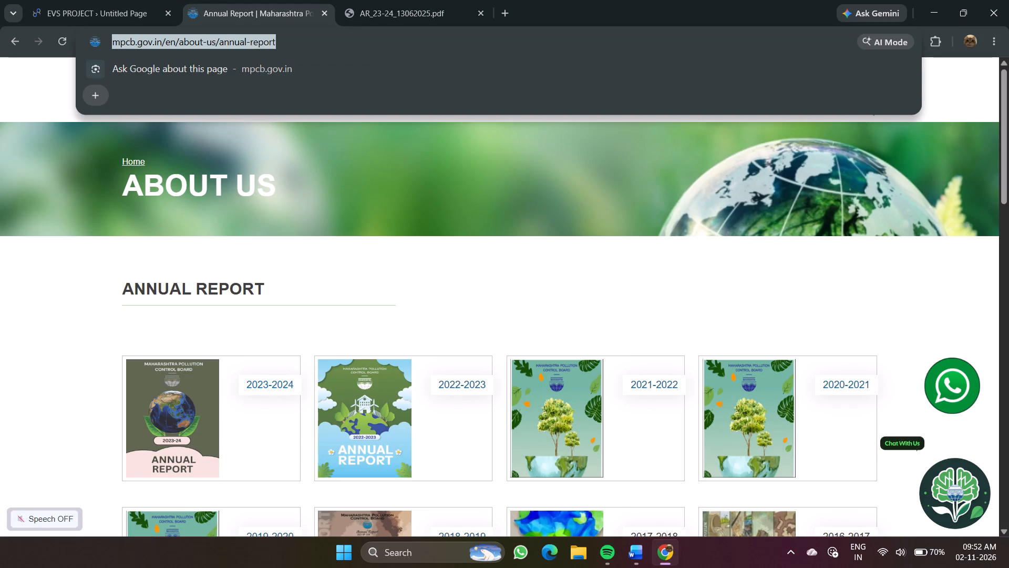
click(626, 547)
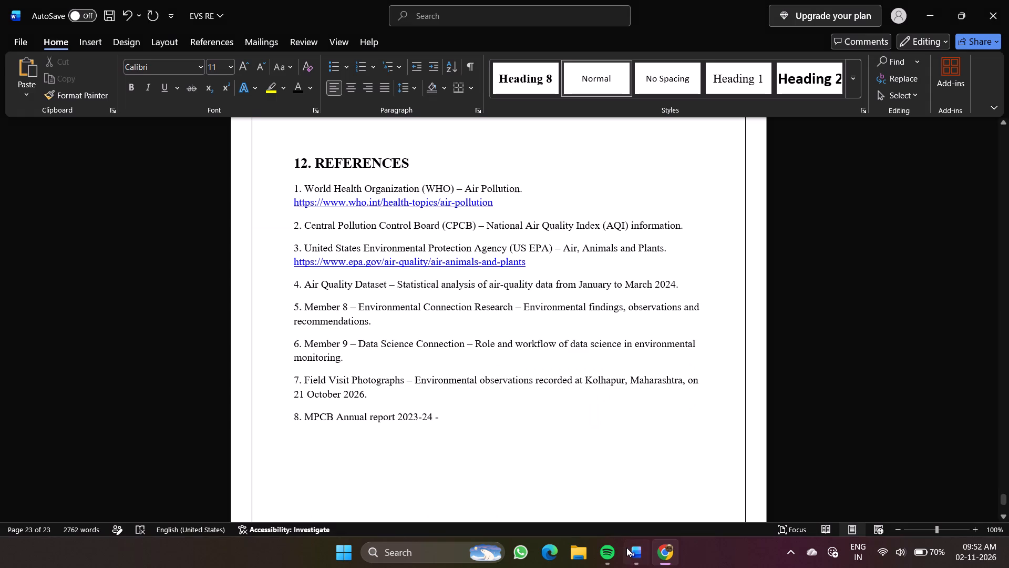
key(ctrl+v)
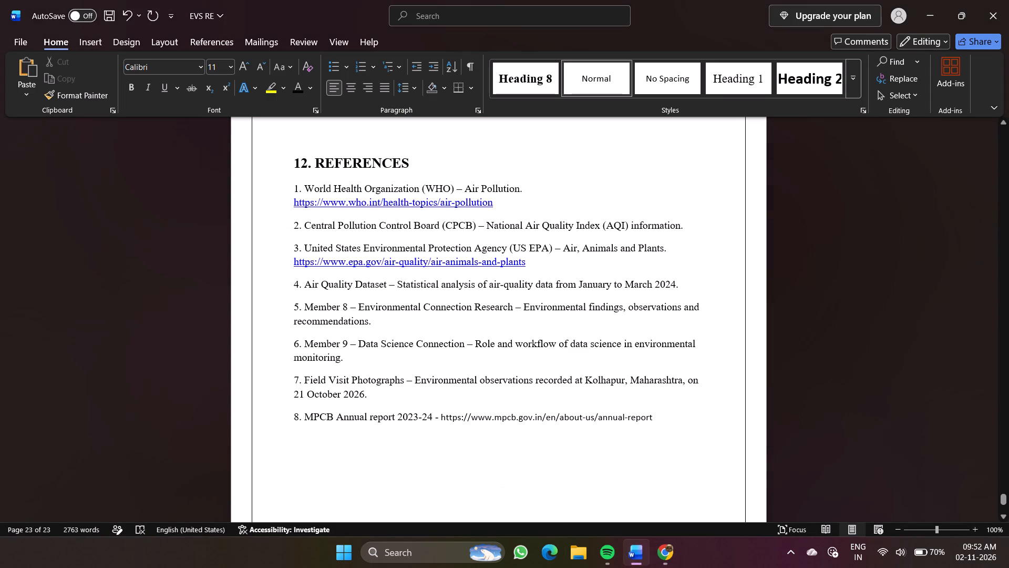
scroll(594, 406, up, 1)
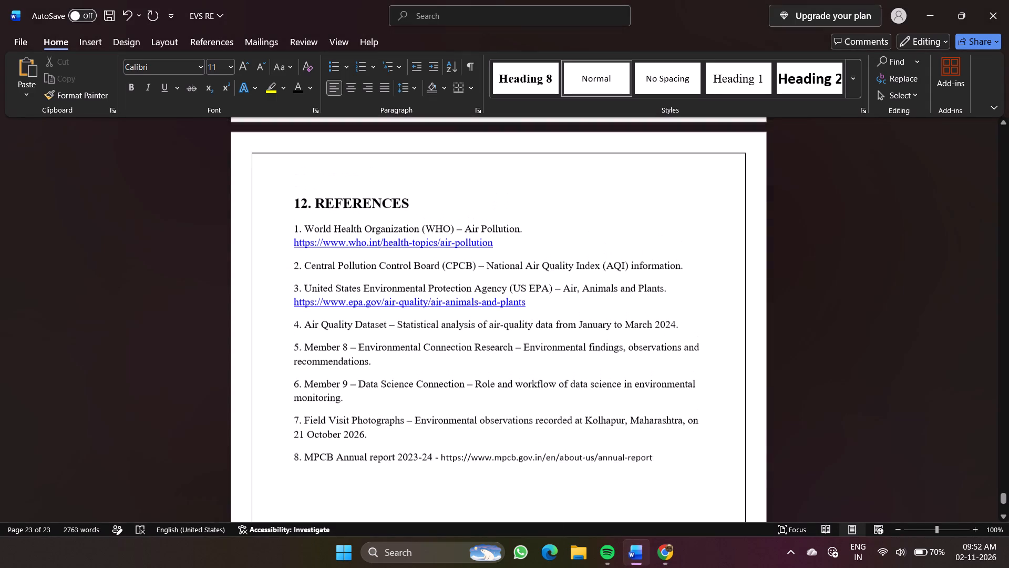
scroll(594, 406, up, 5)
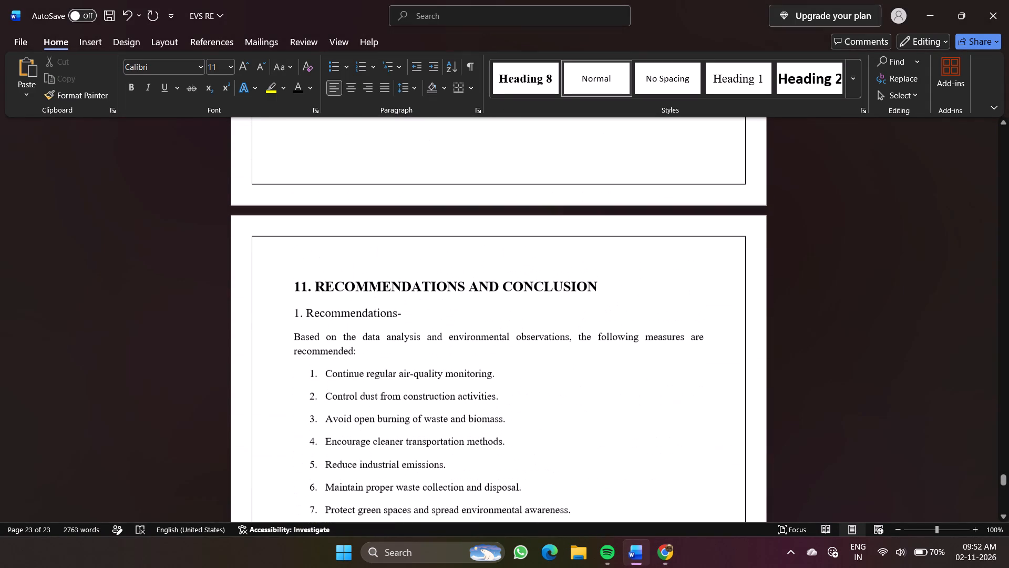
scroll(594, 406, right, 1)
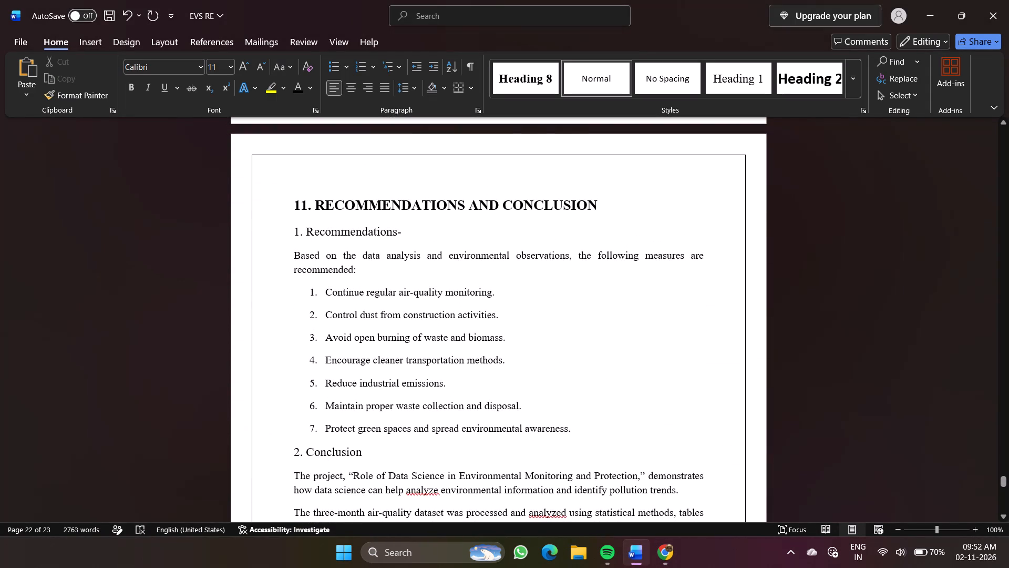
click(661, 556)
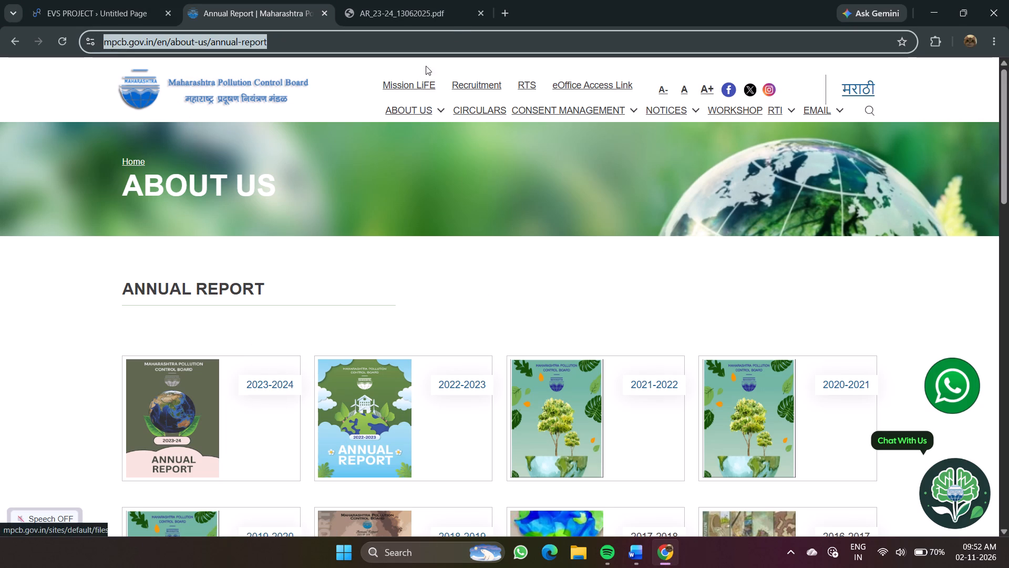
click(479, 13)
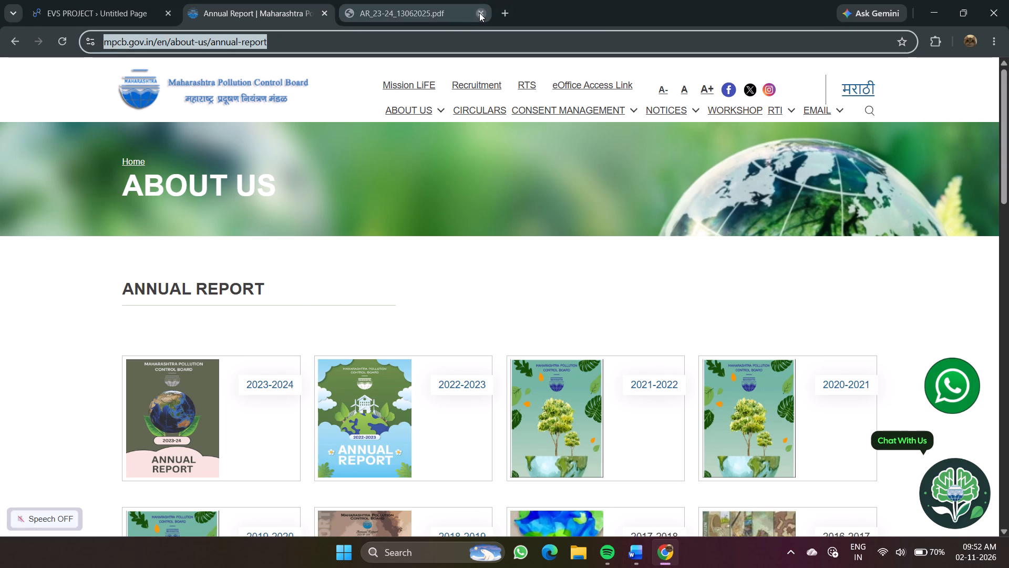
click(345, 17)
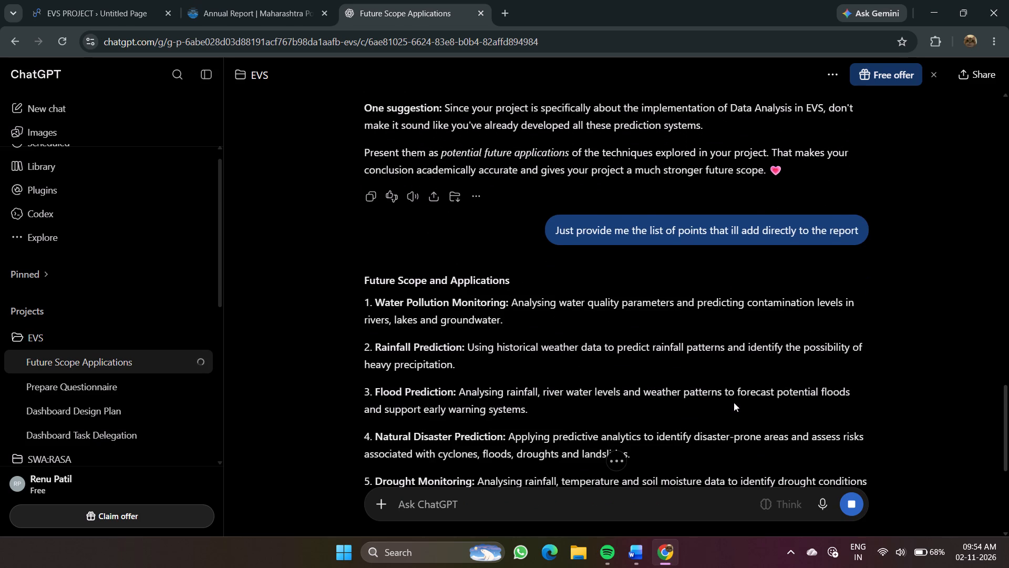
Review the Future Scope and Applications points and copy the whole reply.
scroll(734, 402, down, 3)
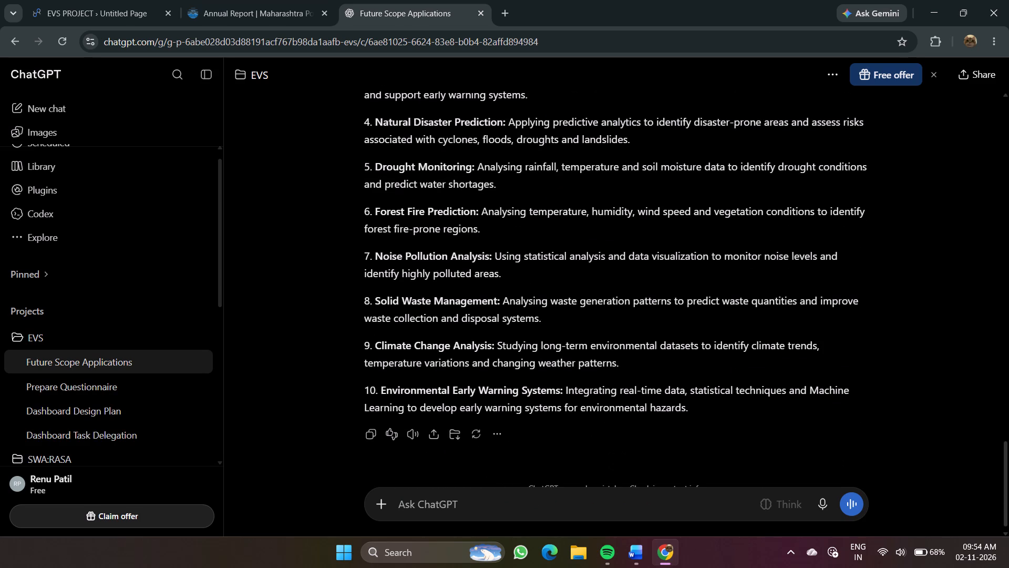
scroll(374, 430, up, 3)
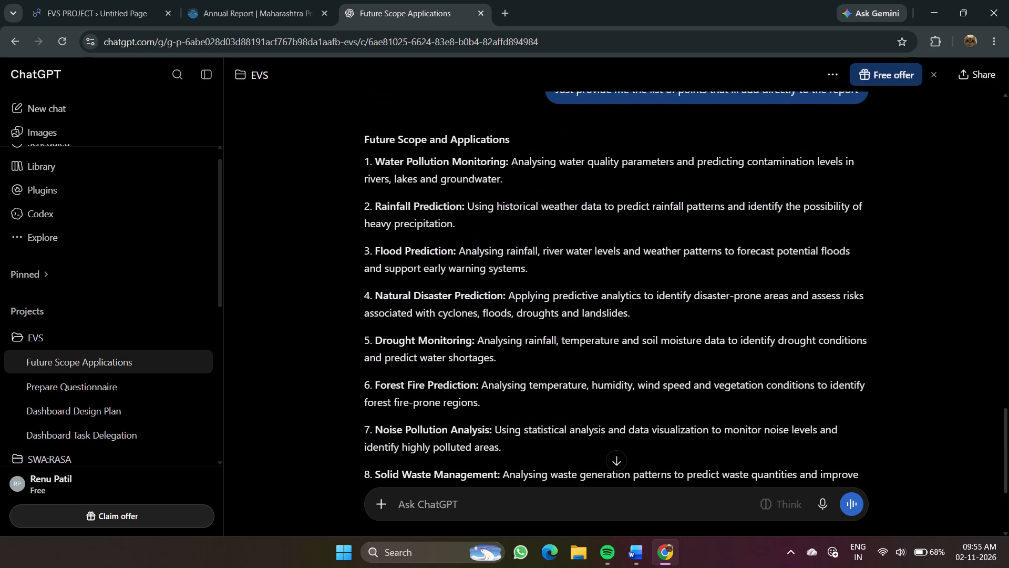
scroll(384, 343, down, 3)
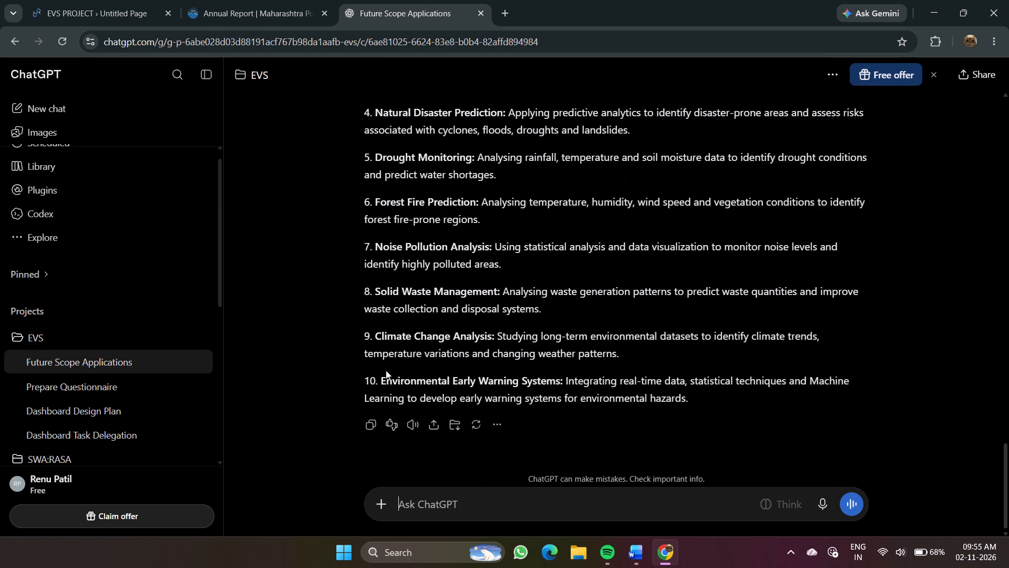
click(369, 429)
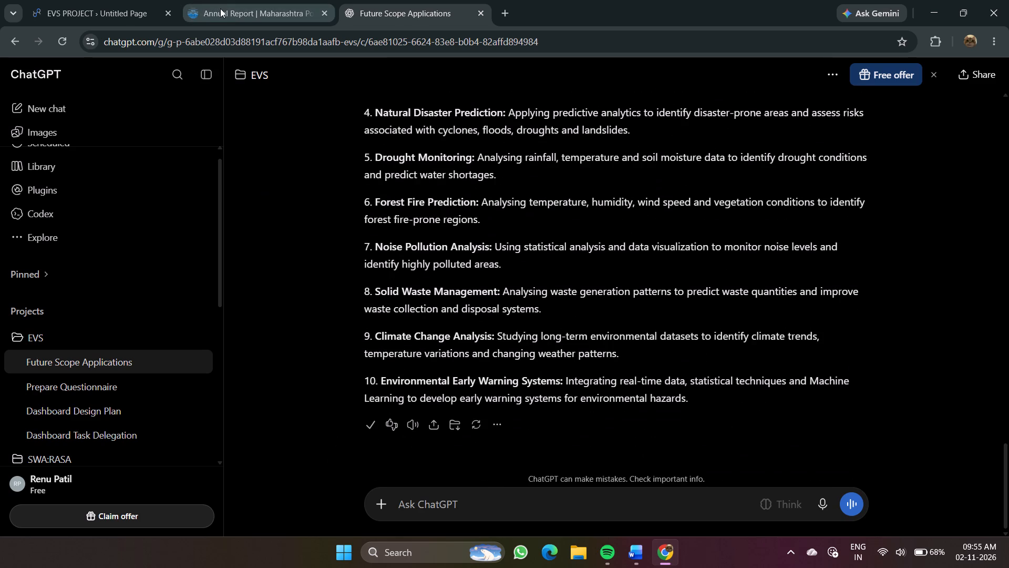
Switch to Word and add a full stop after "environmental monitoring and protection" at the end of the Conclusion.
click(119, 6)
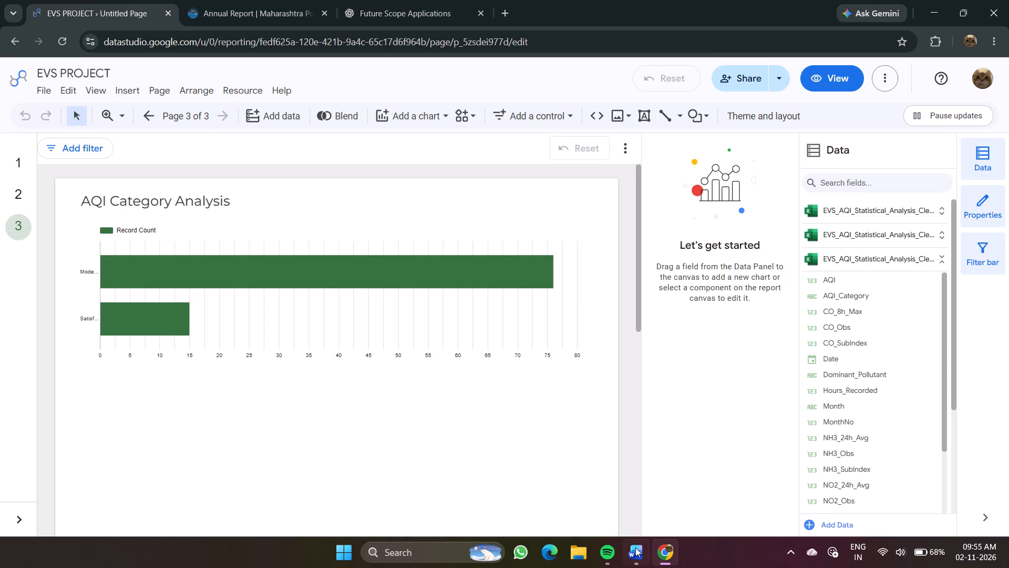
click(635, 547)
scroll(531, 301, down, 2)
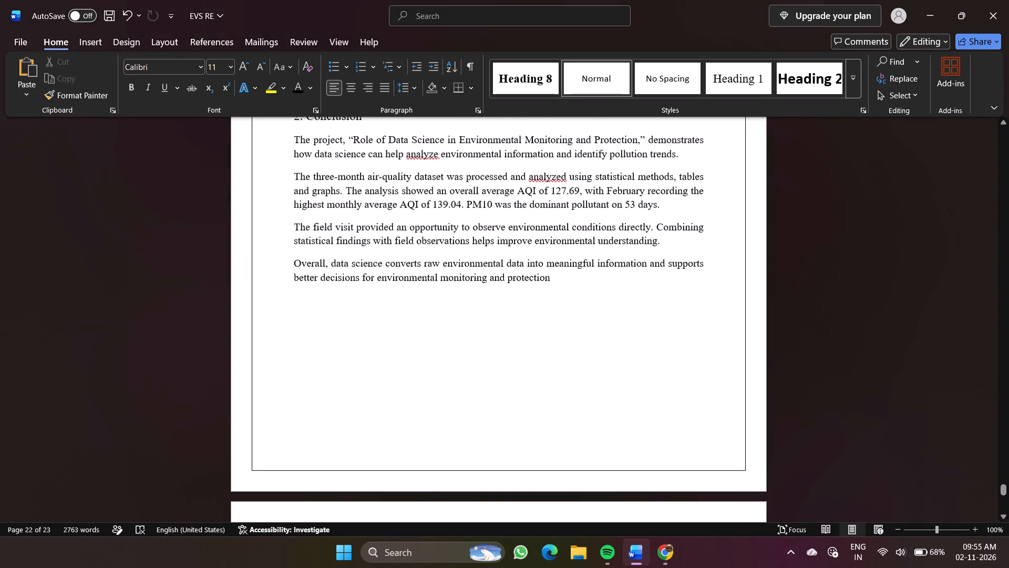
click(554, 262)
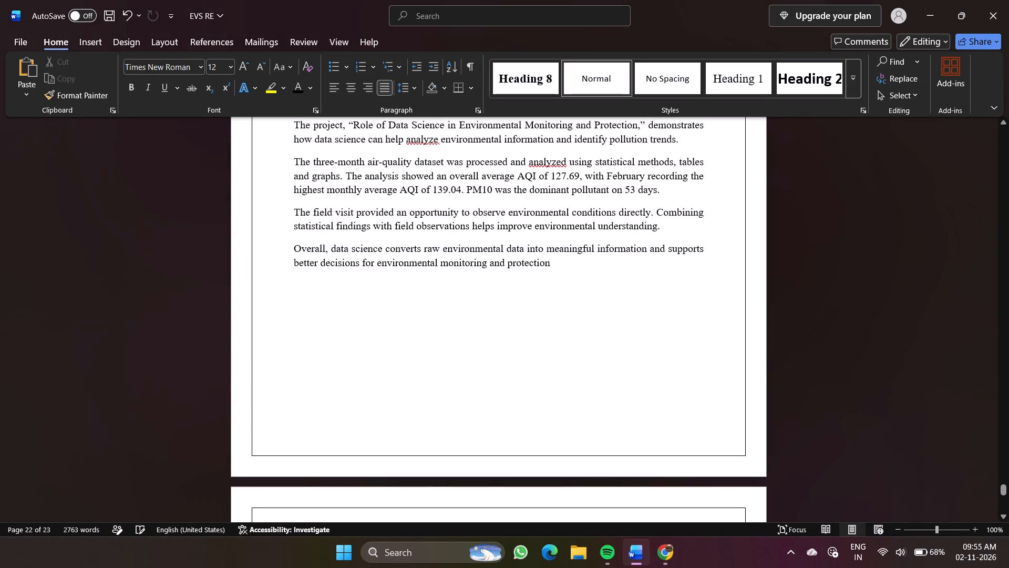
key(period)
Start a new line below the Conclusion numbered "3." and paste the copied Future Scope and Applications points there.
key(Return)
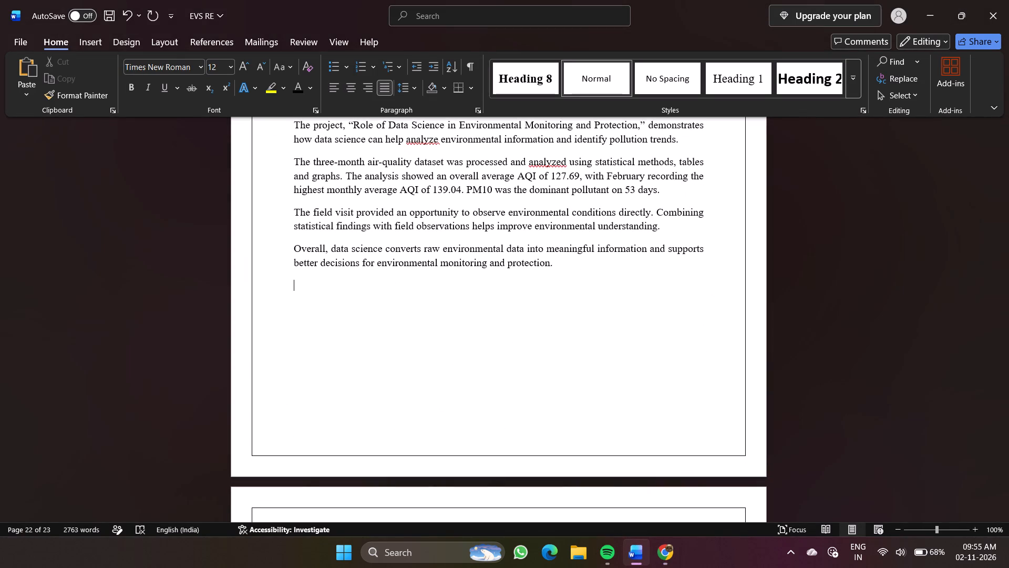
text(3.)
key(space)
key(ctrl+v)
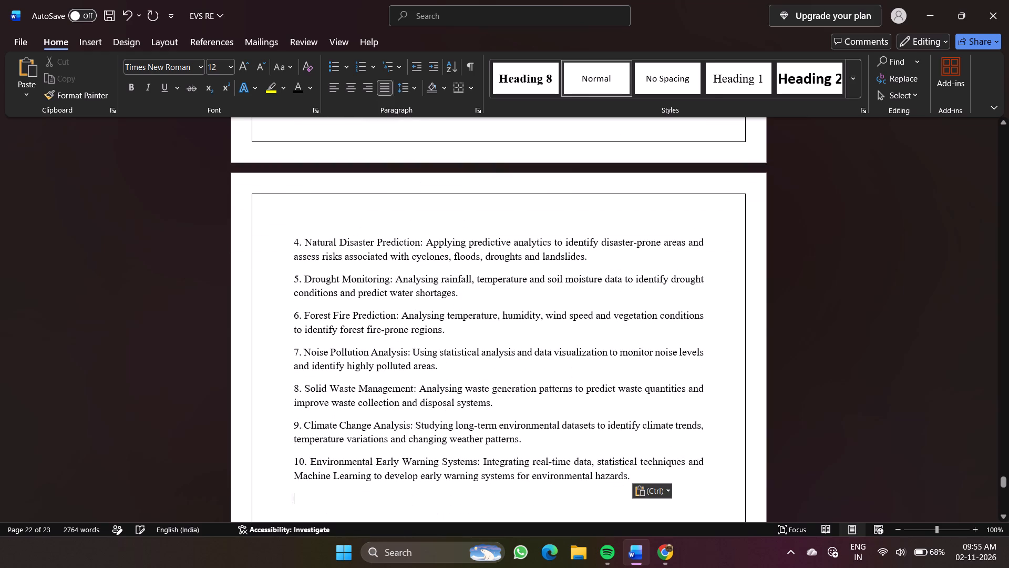
Format the "3. Future Scope and Applications" heading as non-bold 14 pt text, matching the other subsection headings.
scroll(554, 262, up, 3)
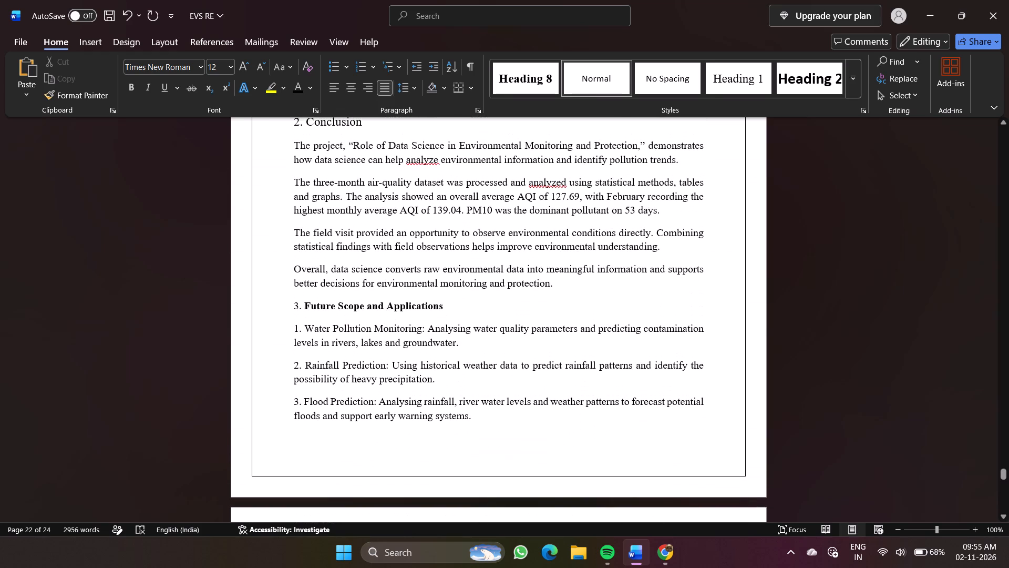
drag(452, 302, 282, 303)
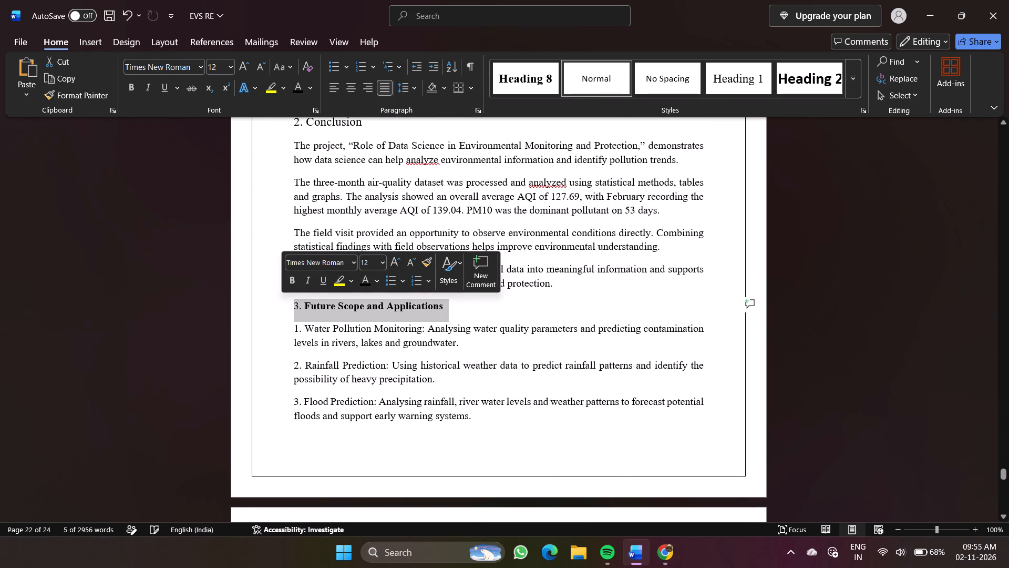
click(293, 285)
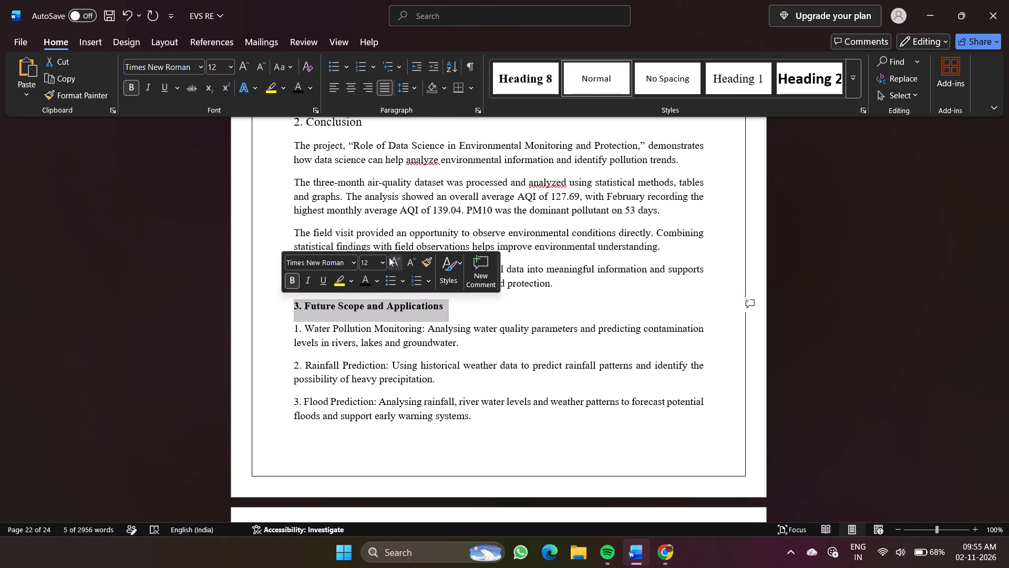
click(381, 260)
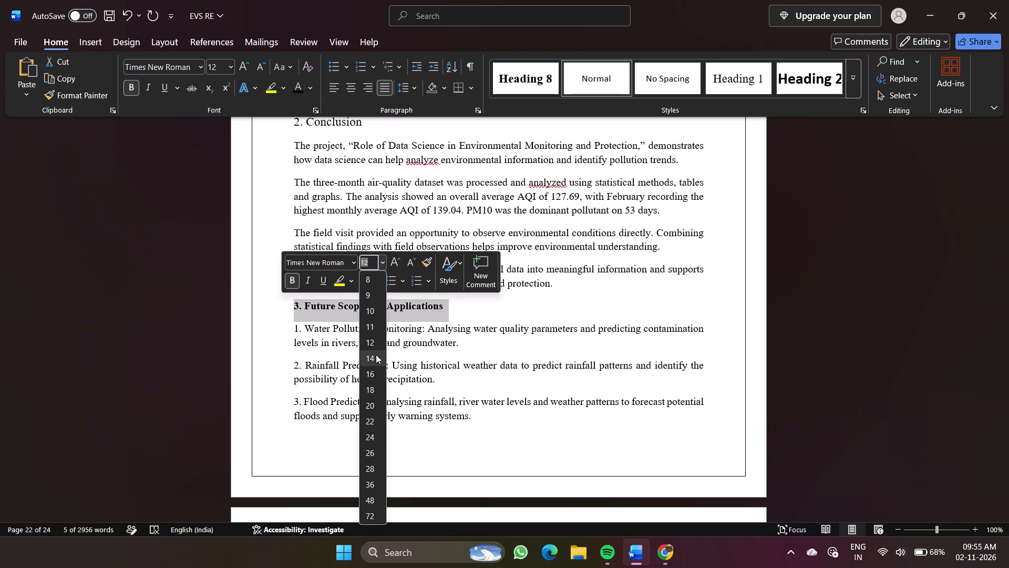
click(376, 354)
click(293, 276)
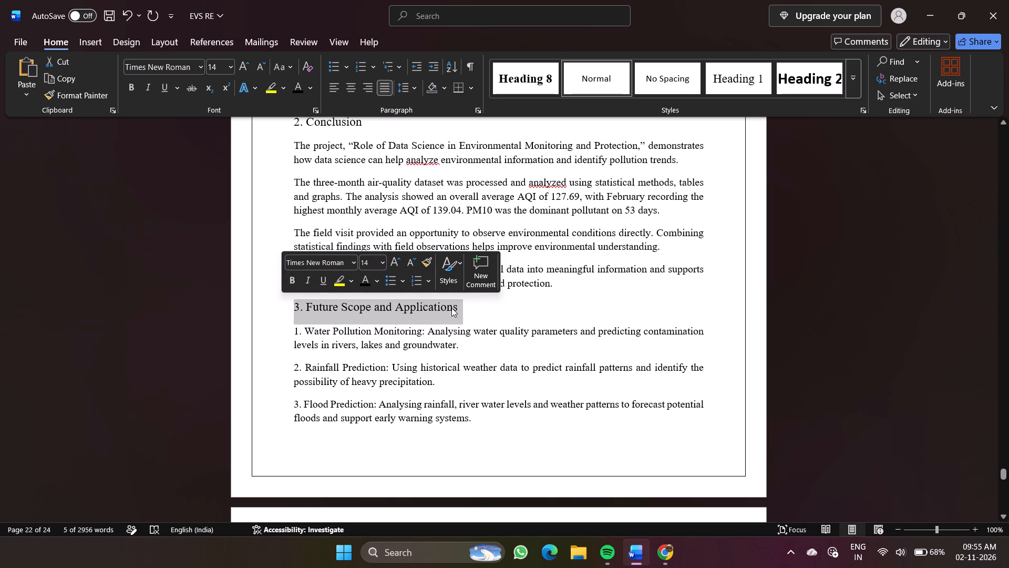
click(466, 308)
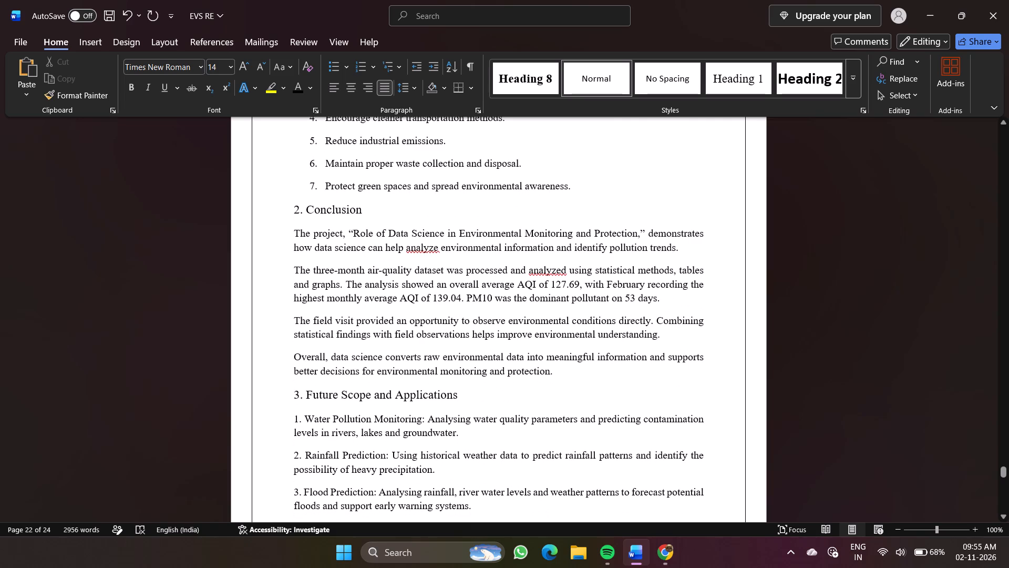
Look over the pasted future scope points, the start of References, and the whole Recommendations and Conclusion chapter.
scroll(479, 363, down, 1)
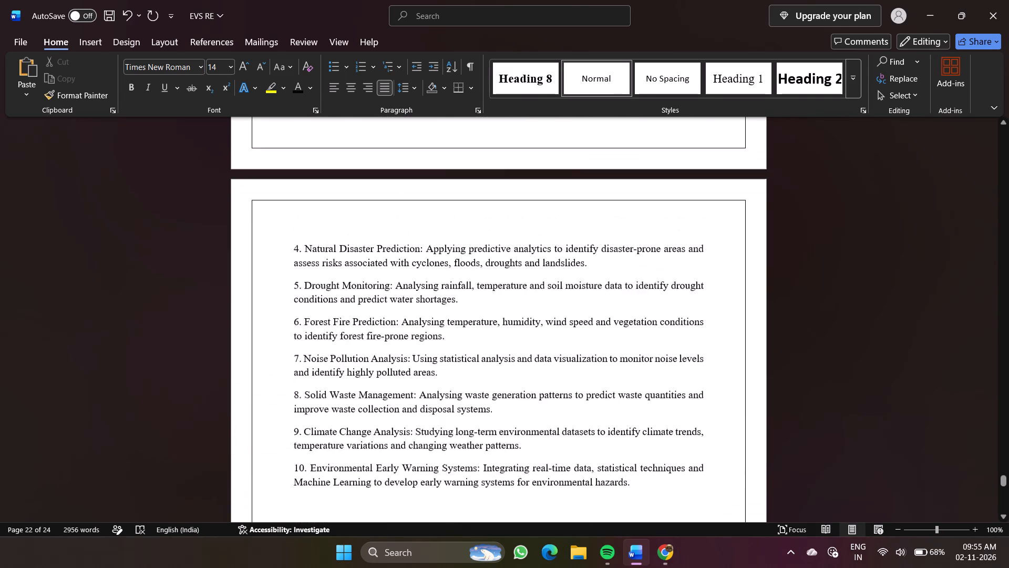
scroll(479, 363, down, 4)
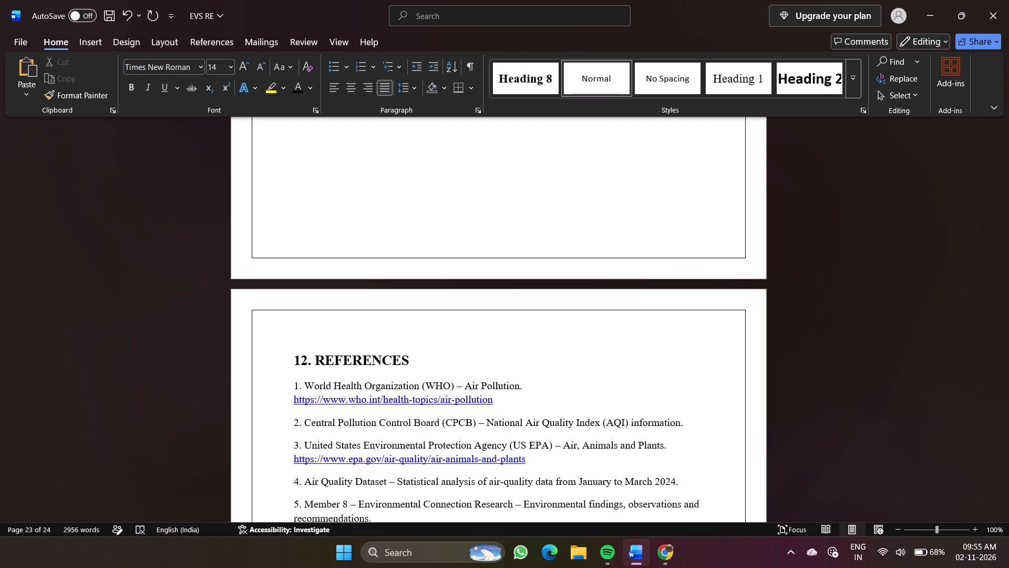
scroll(479, 363, up, 4)
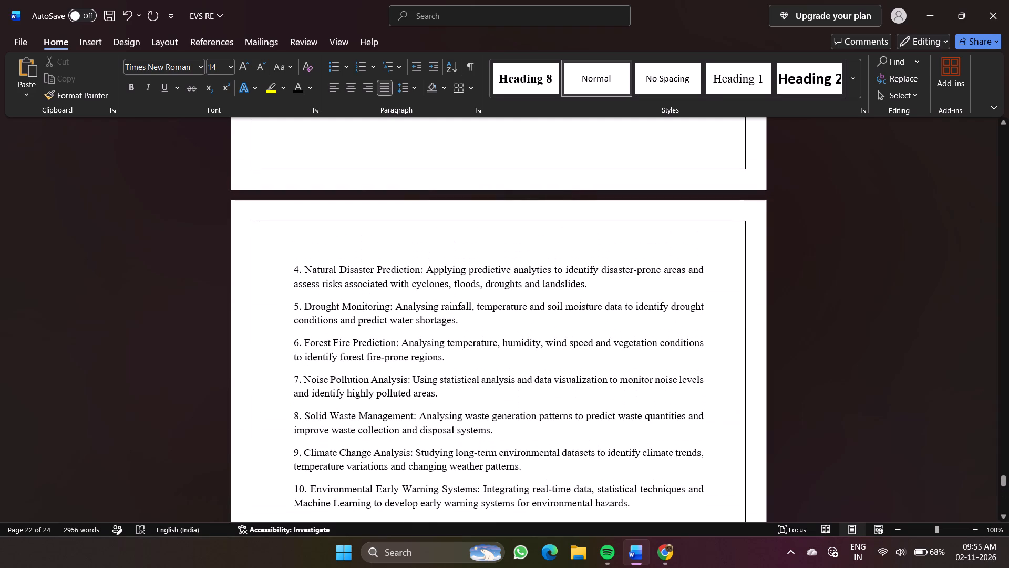
scroll(479, 363, up, 3)
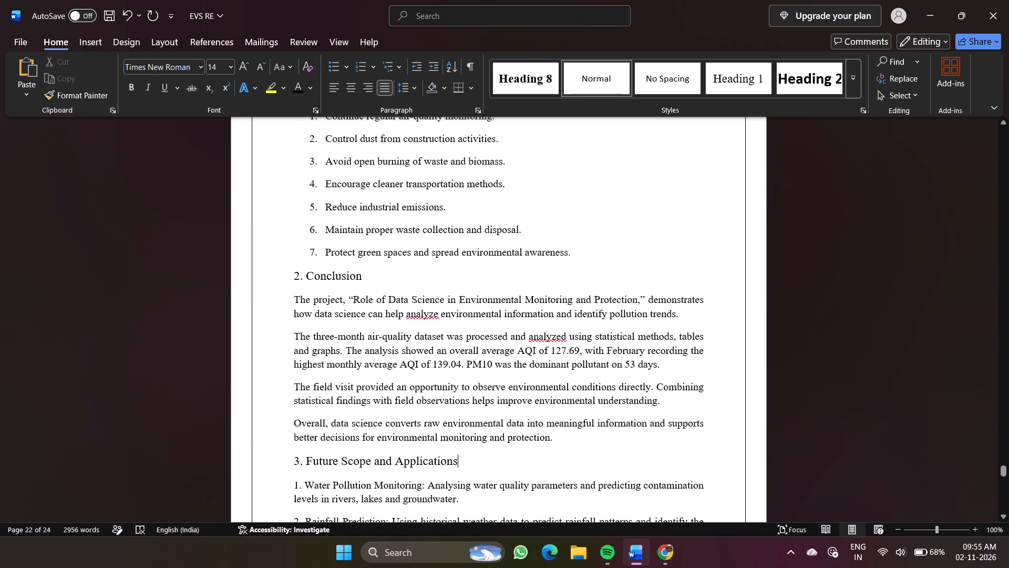
scroll(479, 363, up, 2)
scroll(479, 363, down, 1)
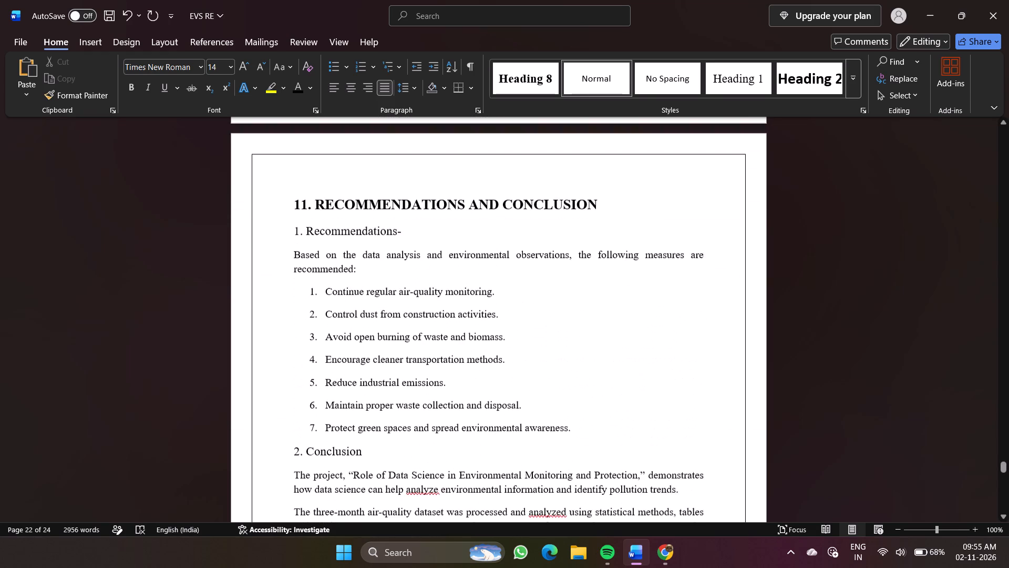
scroll(479, 363, down, 1)
scroll(374, 431, down, 1)
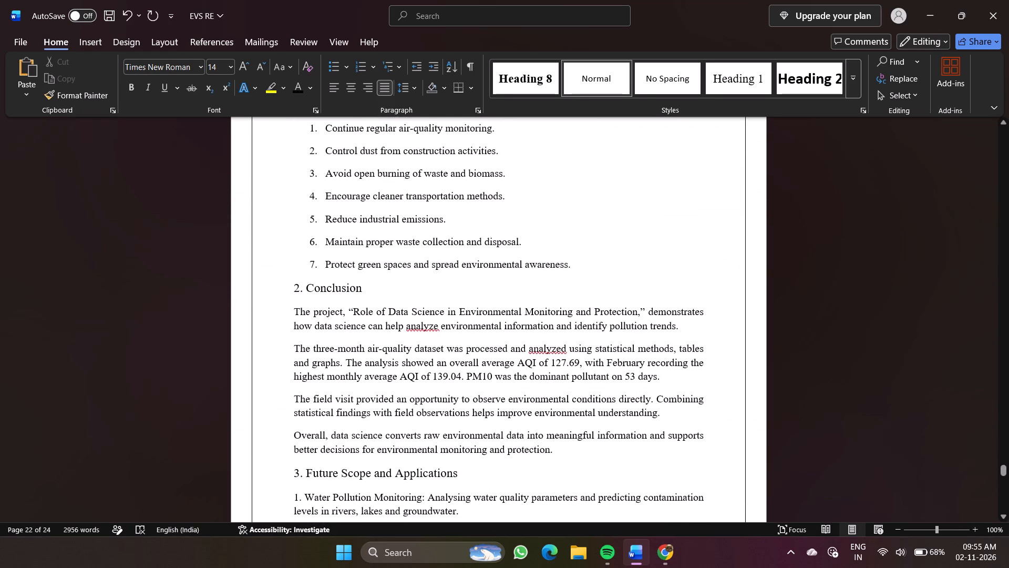
Insert a blank line between the end of the Conclusion and the Future Scope and Applications heading.
click(554, 446)
key(Return)
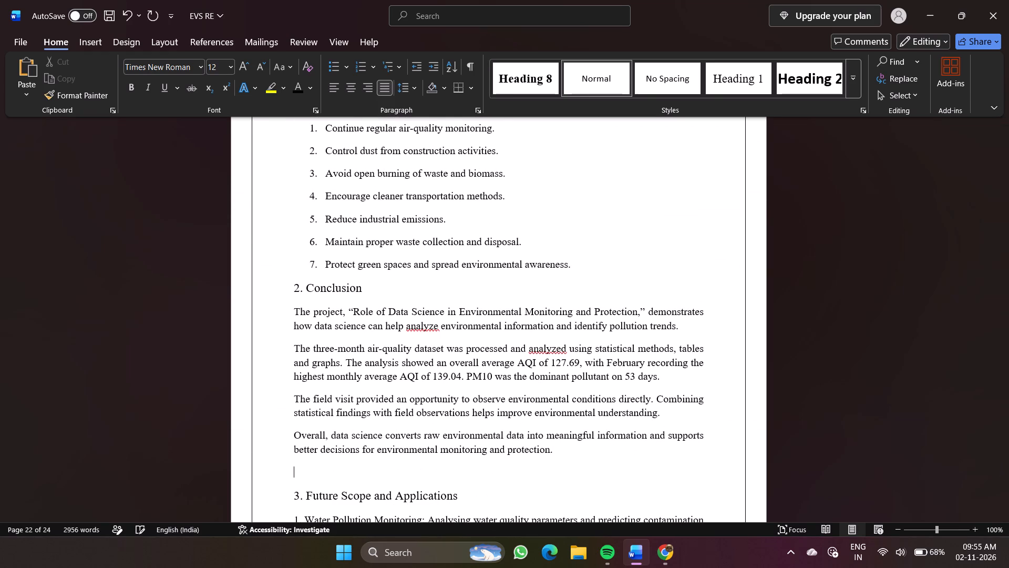
Add an empty line after the last recommendation, "Protect green spaces and spread environmental awareness.", above the Conclusion heading.
scroll(554, 446, down, 1)
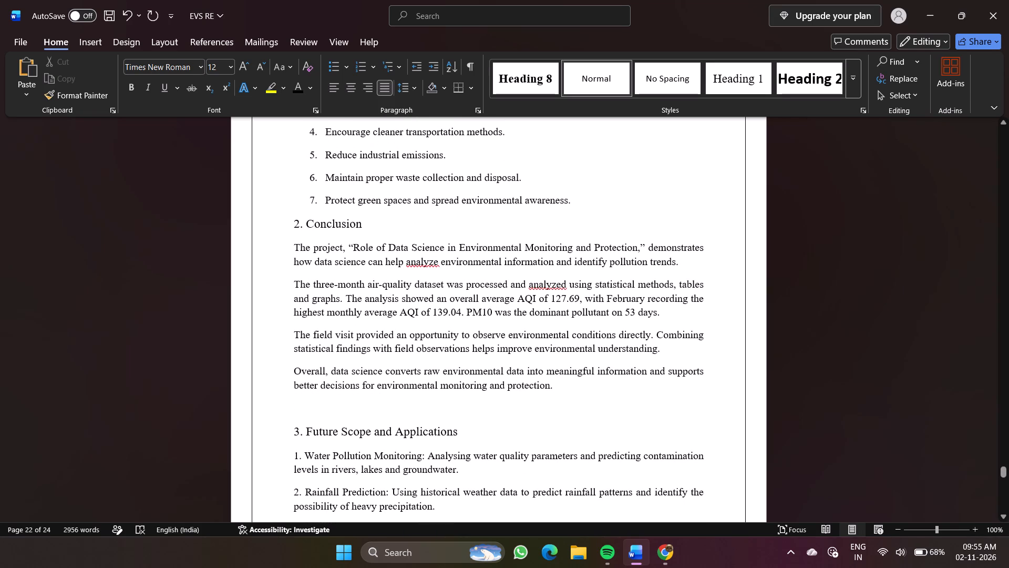
click(583, 201)
click(583, 201)
key(Return)
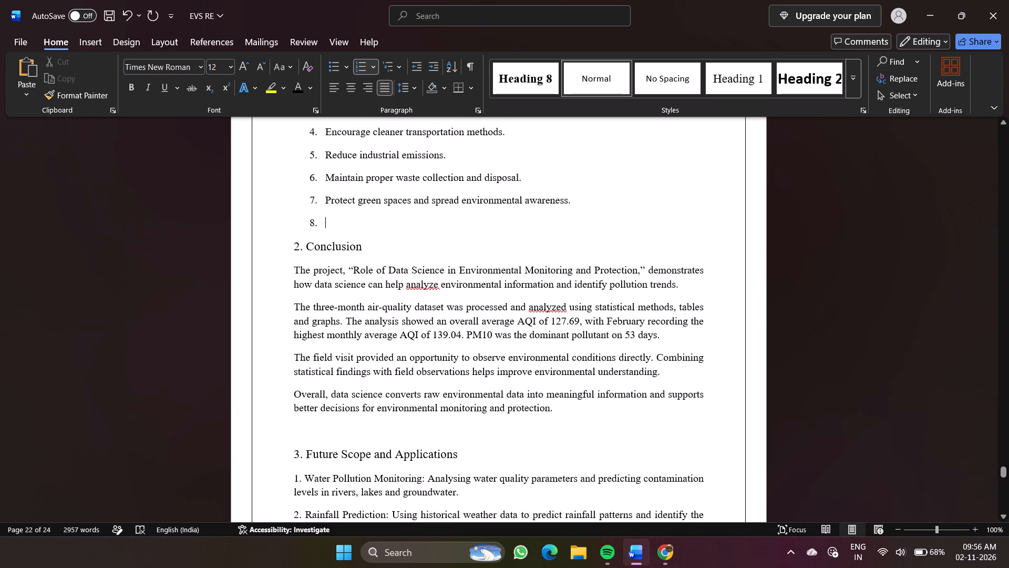
scroll(585, 415, down, 2)
click(162, 177)
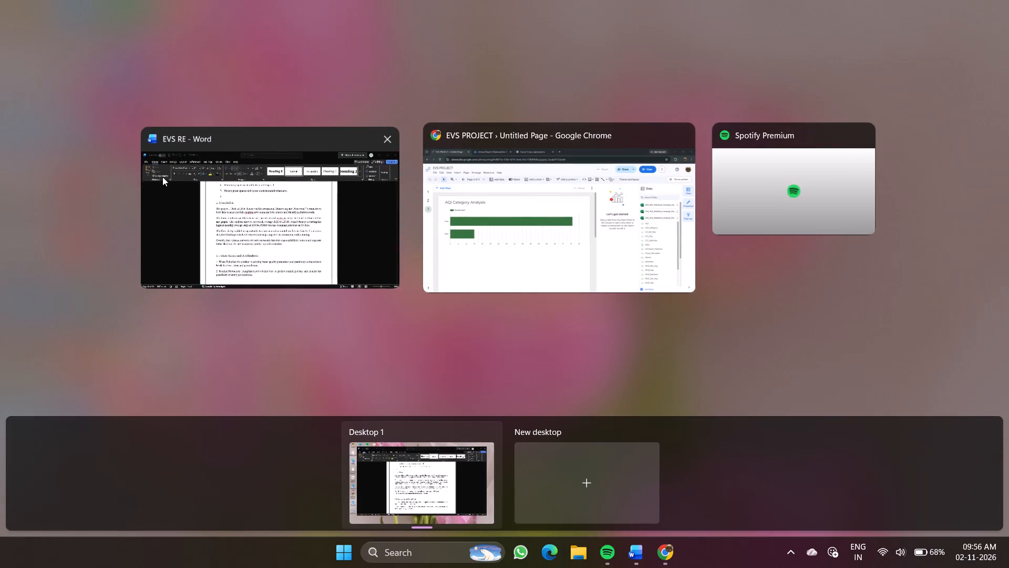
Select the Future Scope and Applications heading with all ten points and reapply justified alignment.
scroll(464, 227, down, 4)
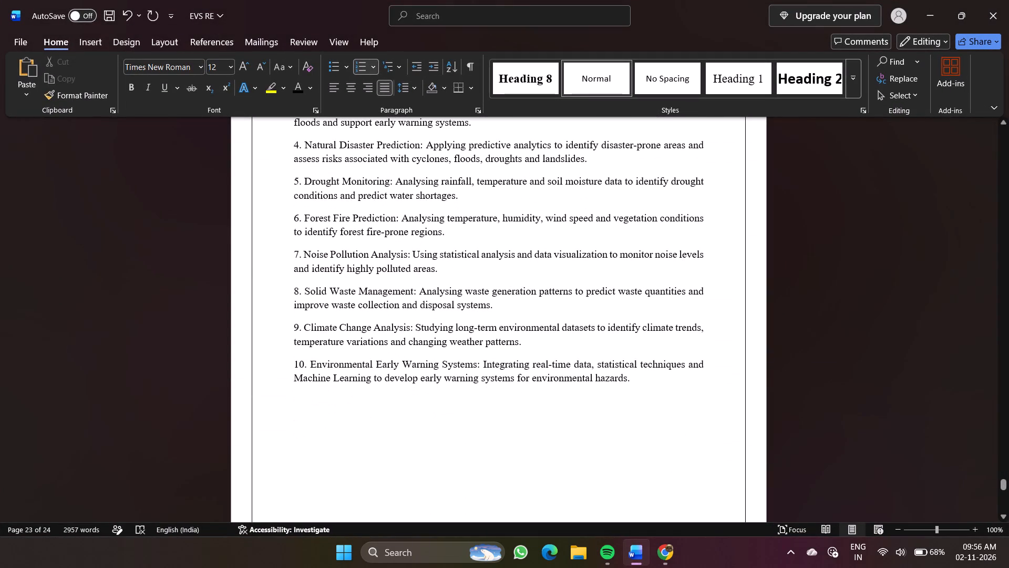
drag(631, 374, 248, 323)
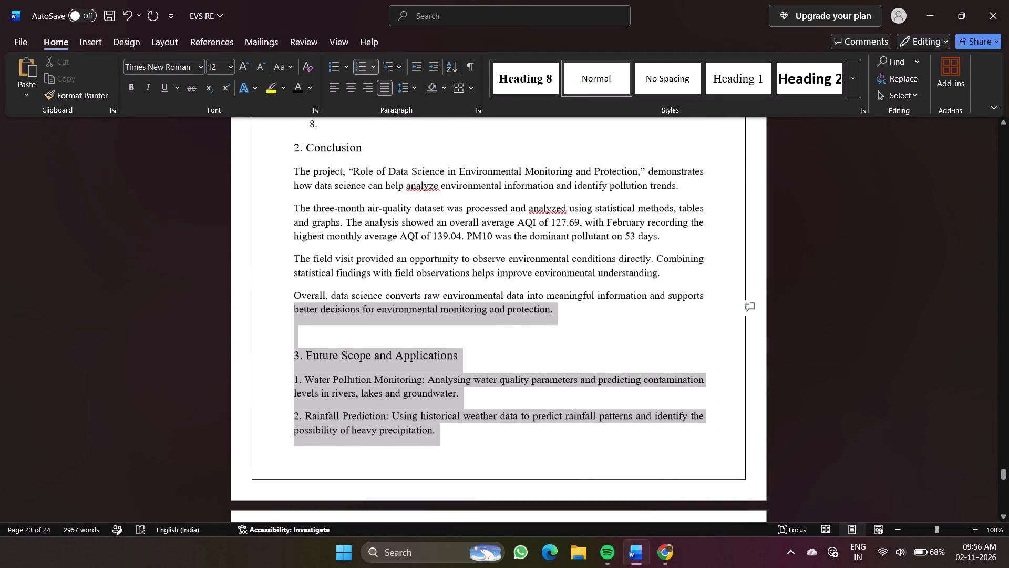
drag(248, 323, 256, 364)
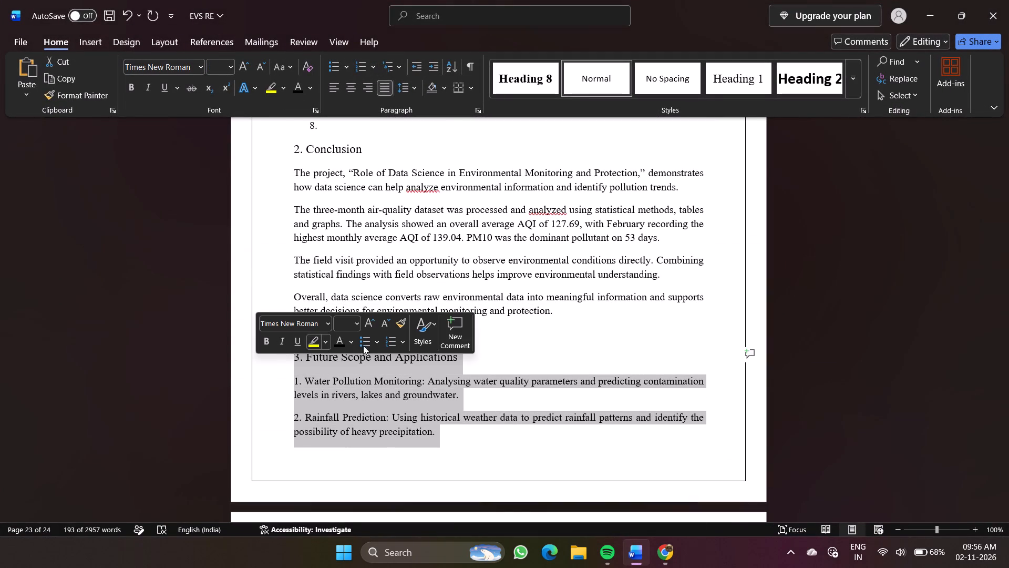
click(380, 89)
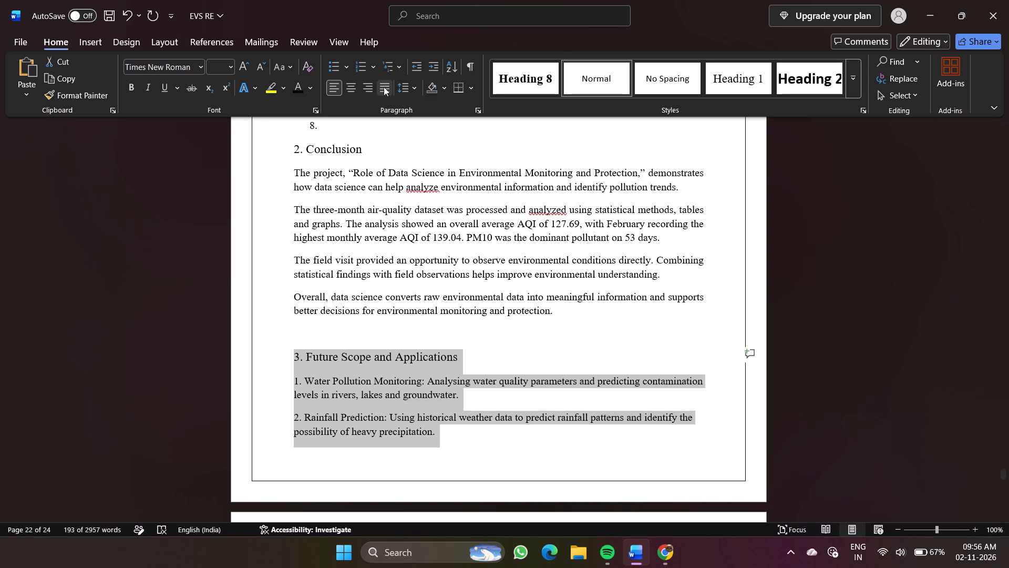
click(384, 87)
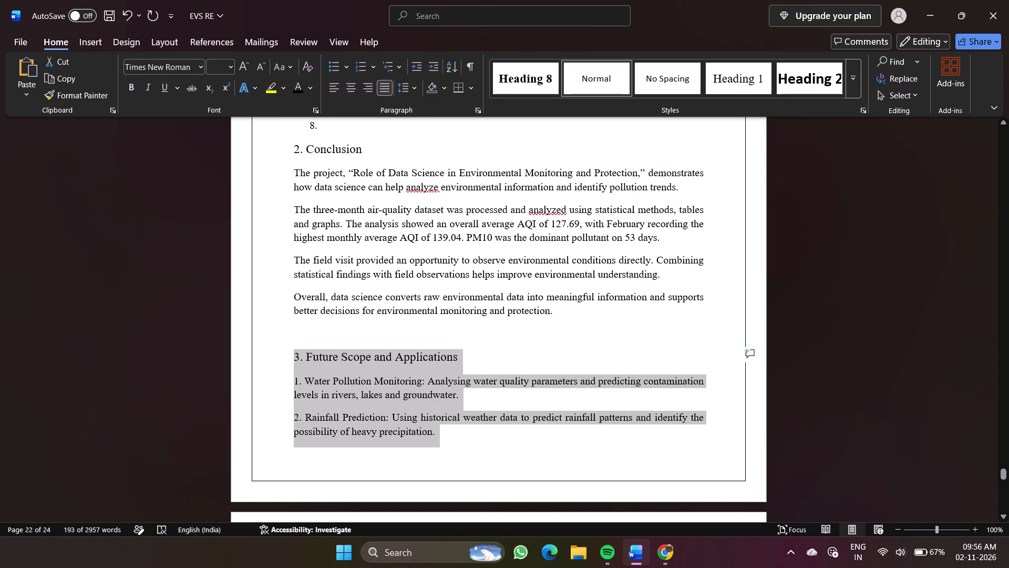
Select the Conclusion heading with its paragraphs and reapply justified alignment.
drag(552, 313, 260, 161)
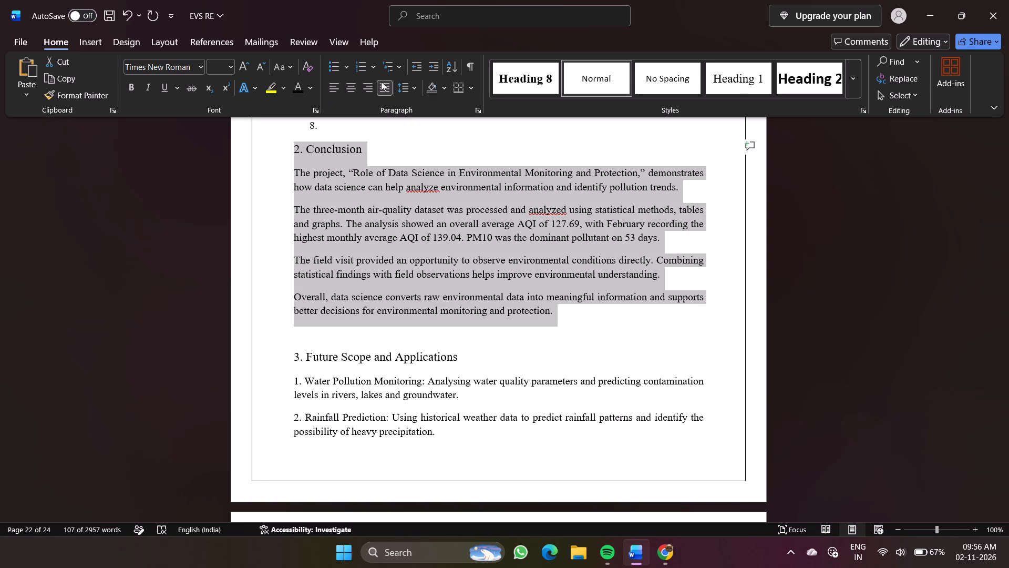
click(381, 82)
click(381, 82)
Remove the empty item number 8 after the recommendations list, keeping an unnumbered blank line above the Conclusion heading.
scroll(475, 281, up, 2)
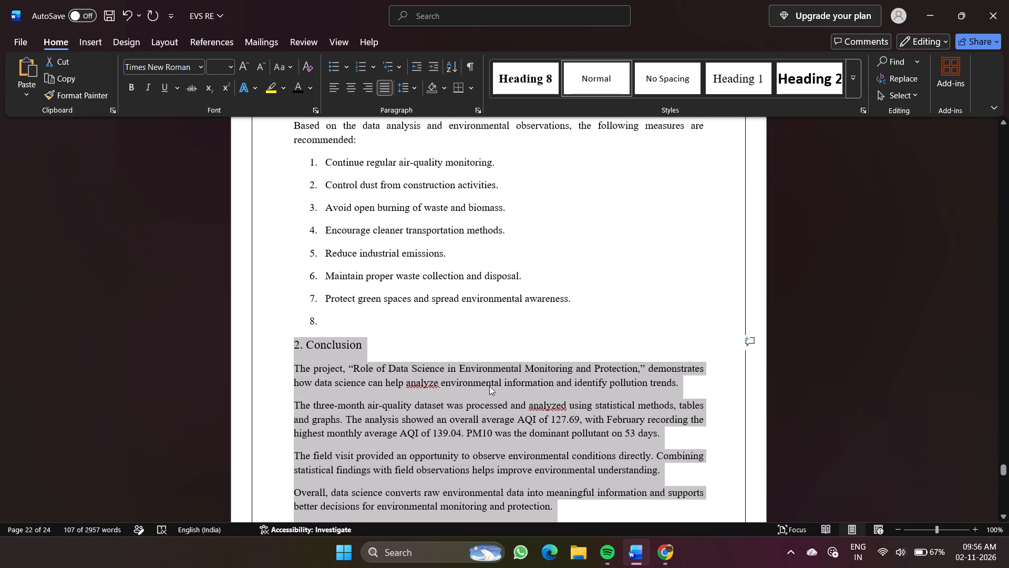
scroll(573, 369, up, 1)
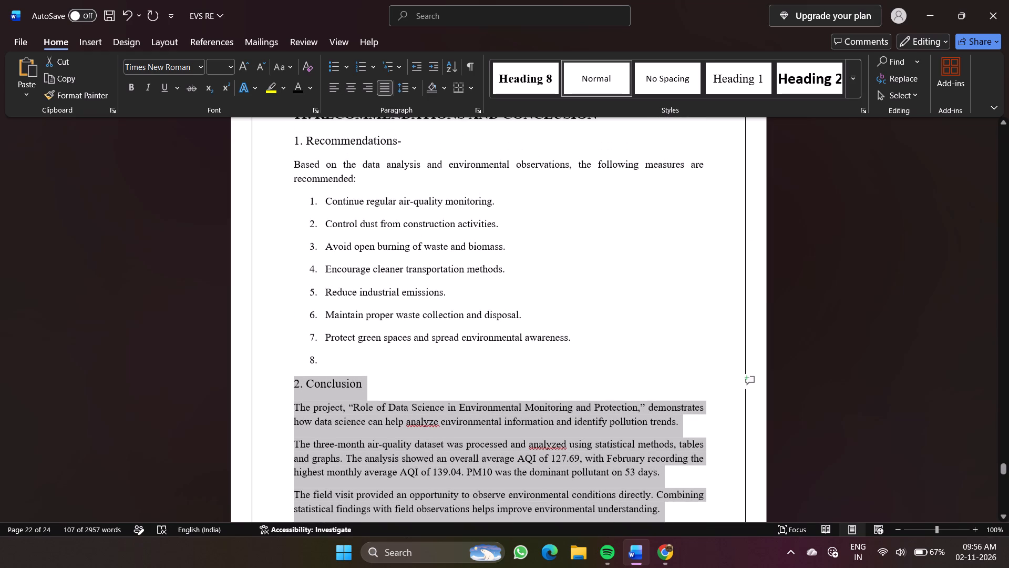
click(316, 360)
click(316, 360)
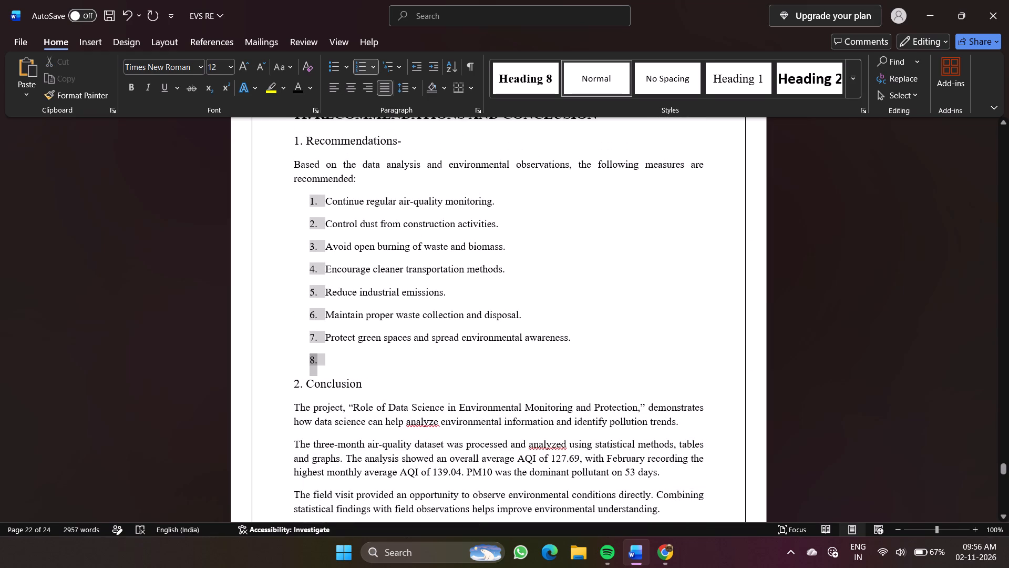
click(316, 360)
click(322, 359)
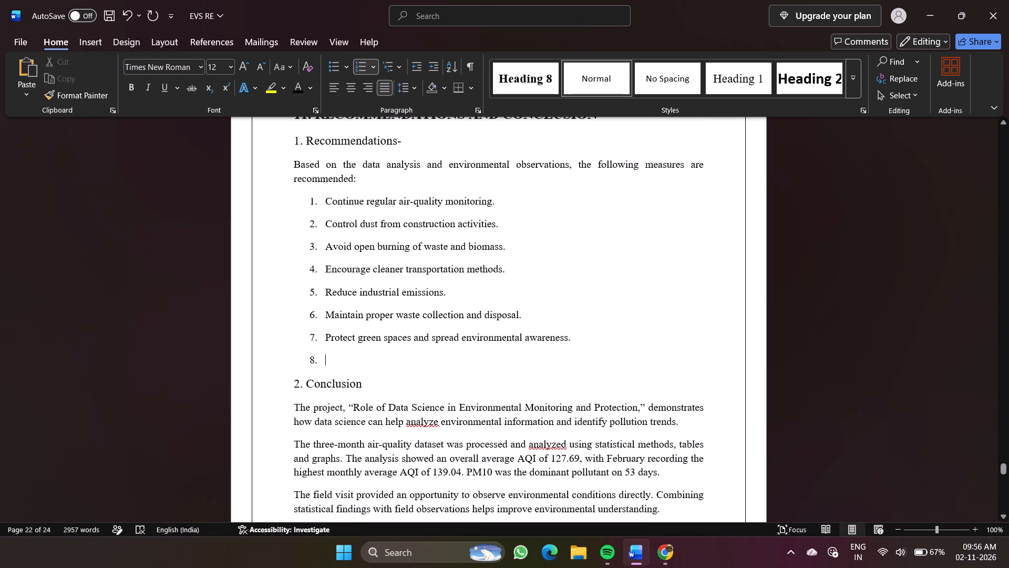
key(BackSpace)
key(BackSpace)
key(BackSpace)
key(BackSpace)
key(Return)
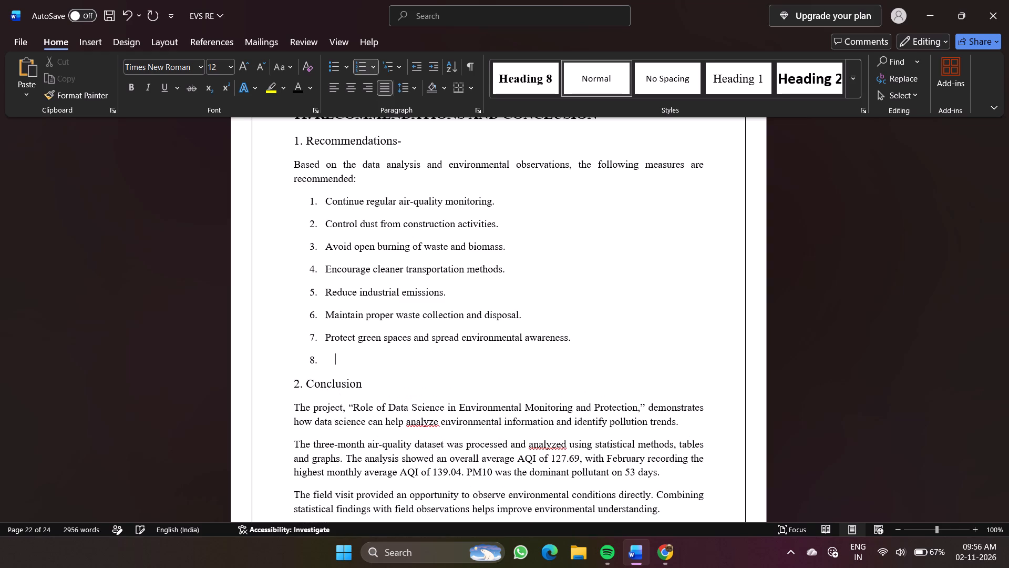
key(BackSpace)
In section 10, add unbulleted blank lines above the "Connecting Data Analysis with Field Observations" and "Importance of Data Science in Environmental Protection" headings.
scroll(446, 329, up, 3)
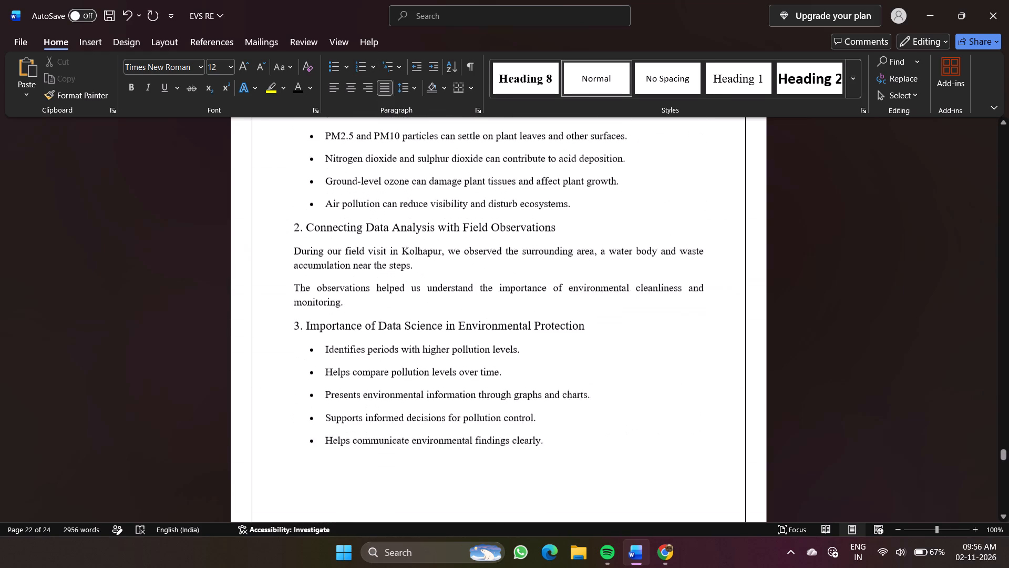
scroll(446, 329, up, 2)
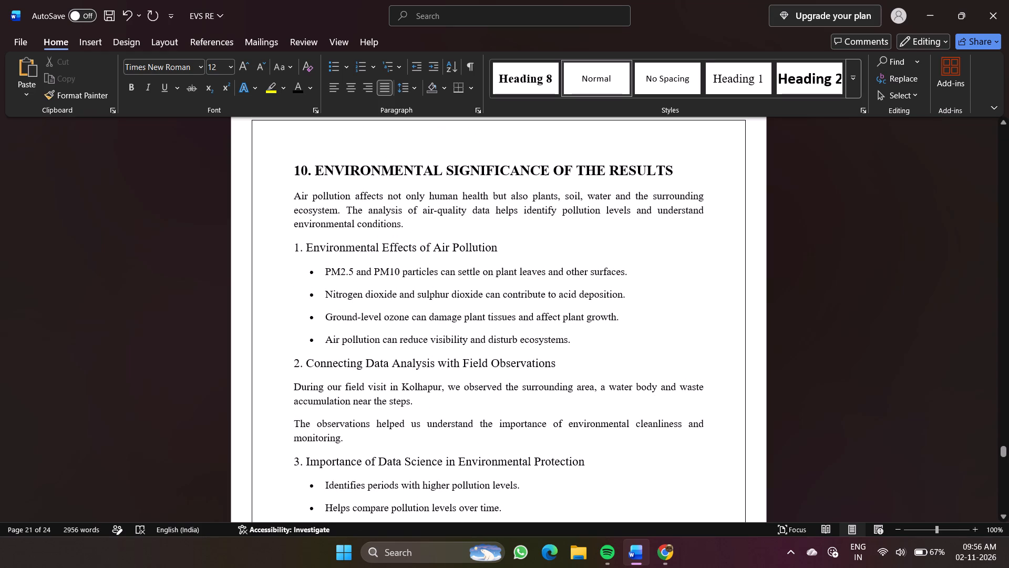
click(570, 335)
key(Return)
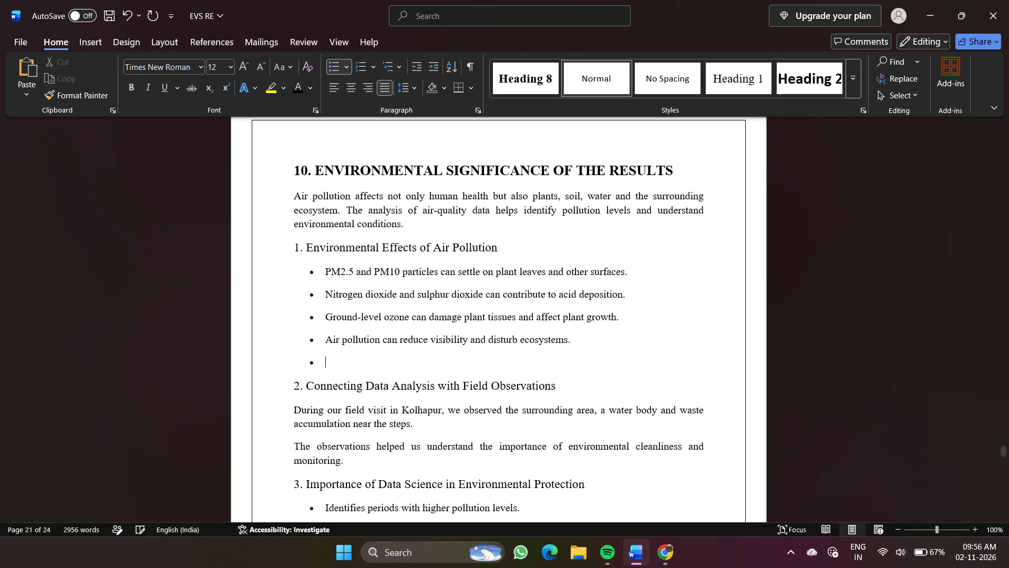
scroll(570, 335, down, 1)
key(BackSpace)
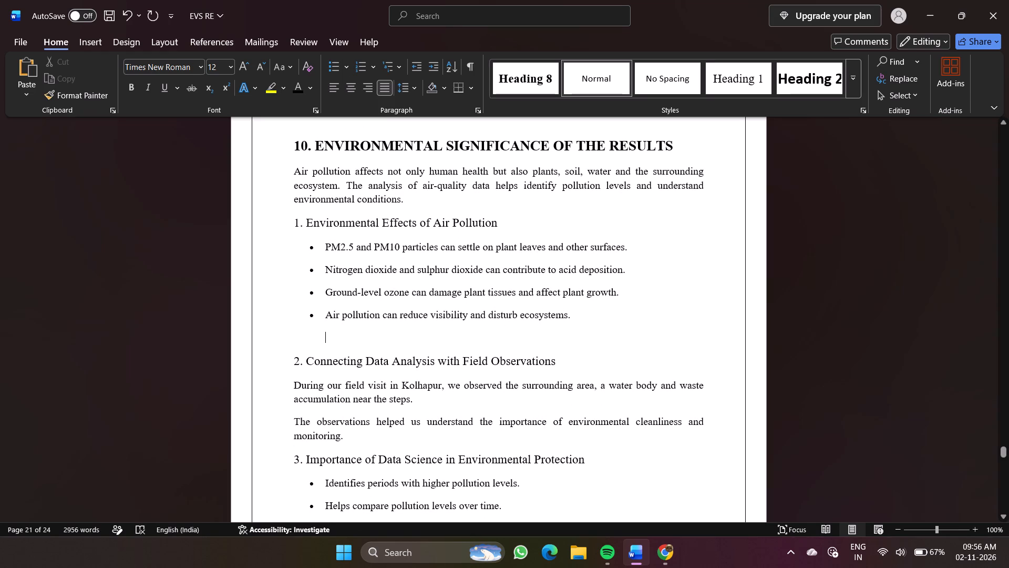
click(492, 445)
key(Return)
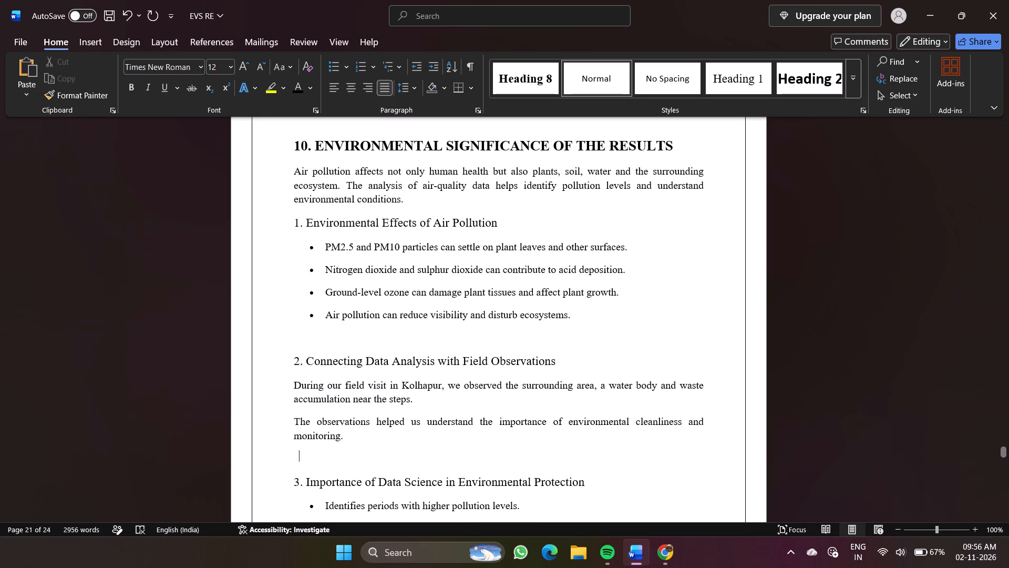
Review the report backwards from section 10 to section 3, checking the headings, spacing, tables and graphs.
scroll(492, 445, up, 3)
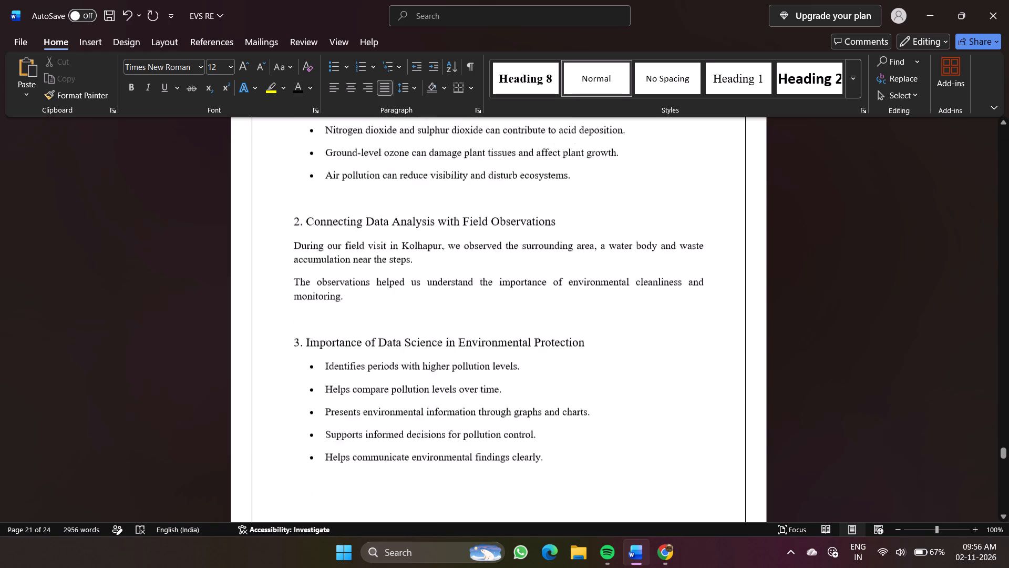
scroll(492, 445, up, 3)
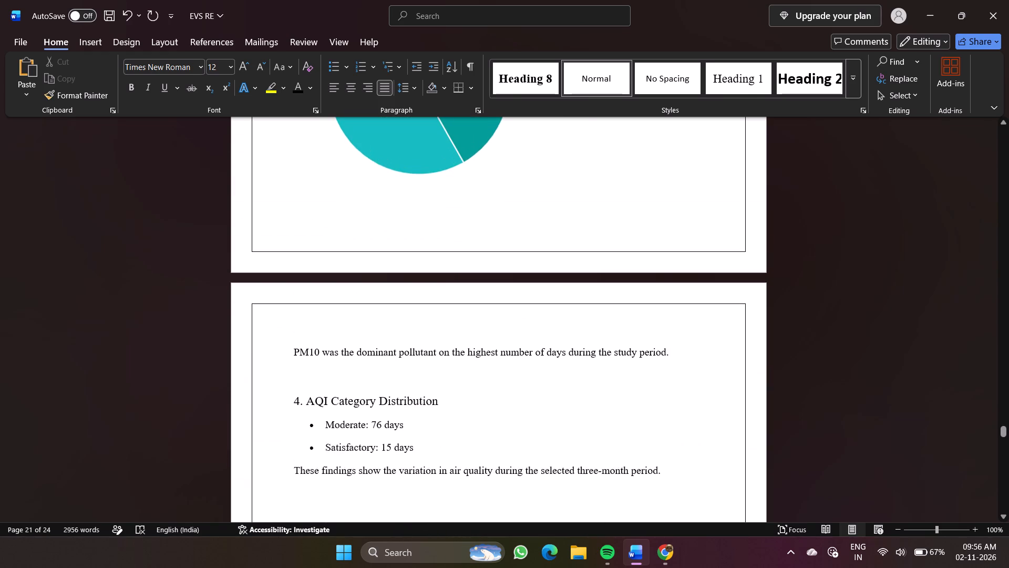
scroll(492, 445, up, 2)
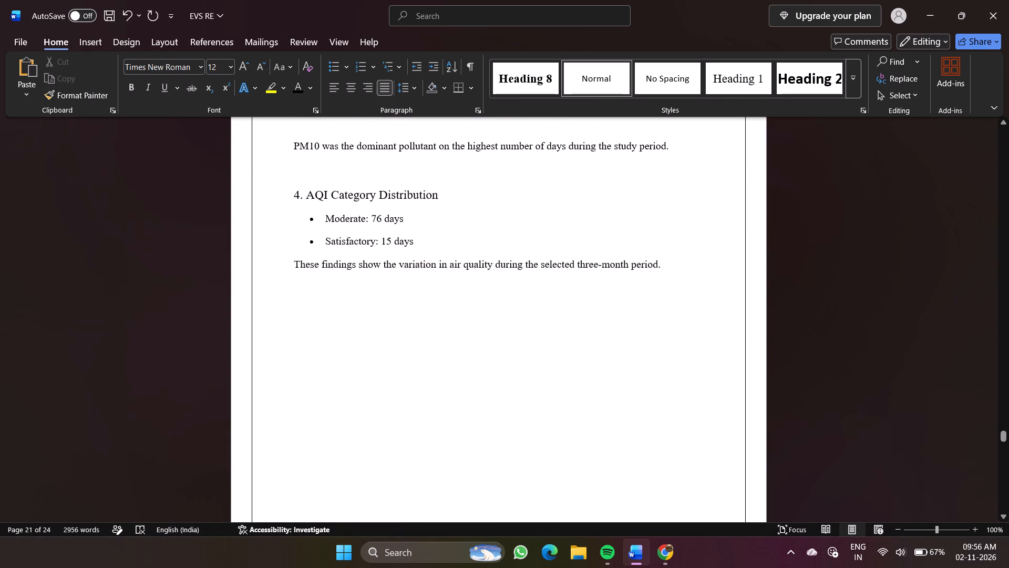
scroll(492, 445, up, 4)
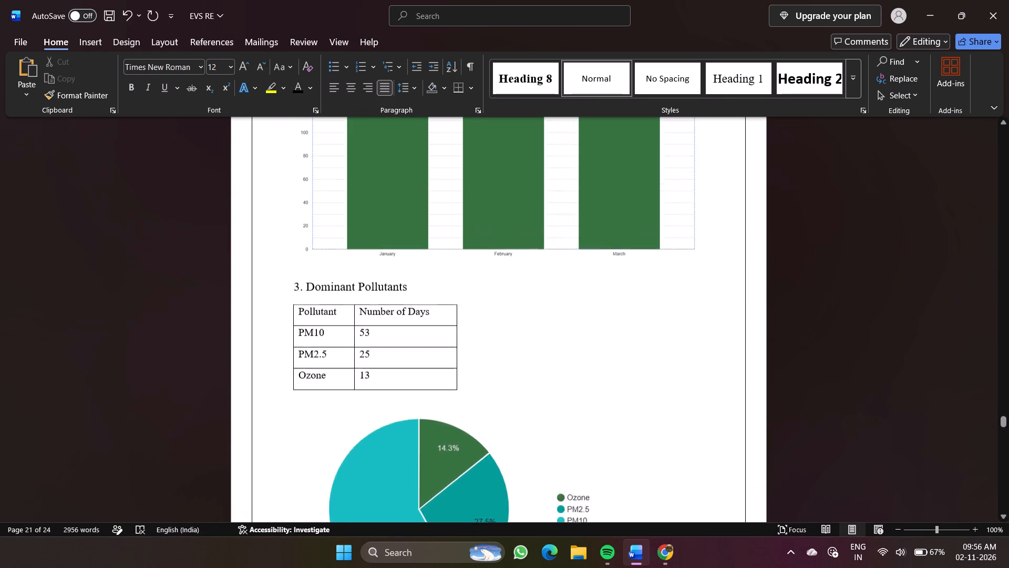
scroll(492, 445, up, 7)
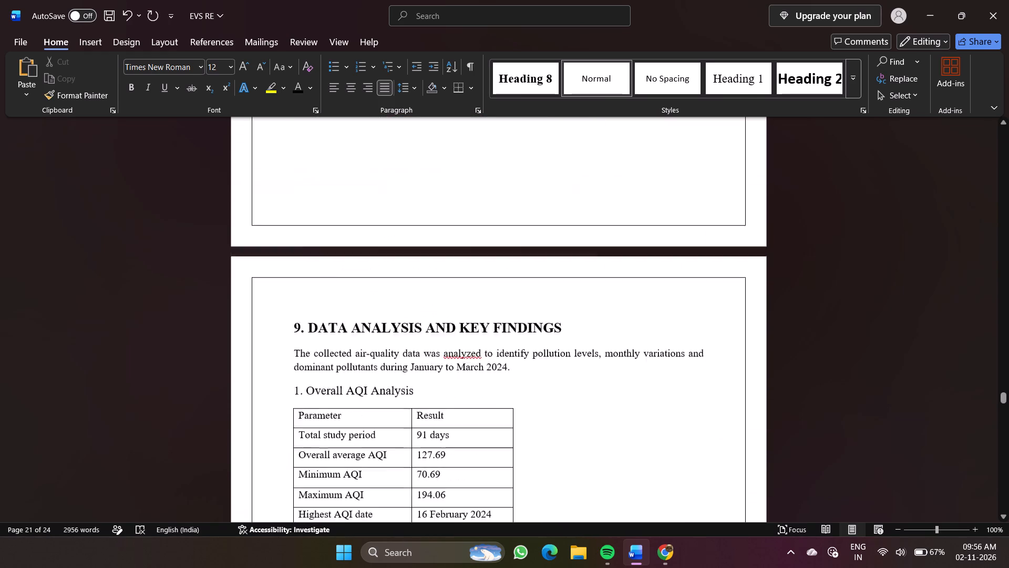
scroll(492, 445, up, 7)
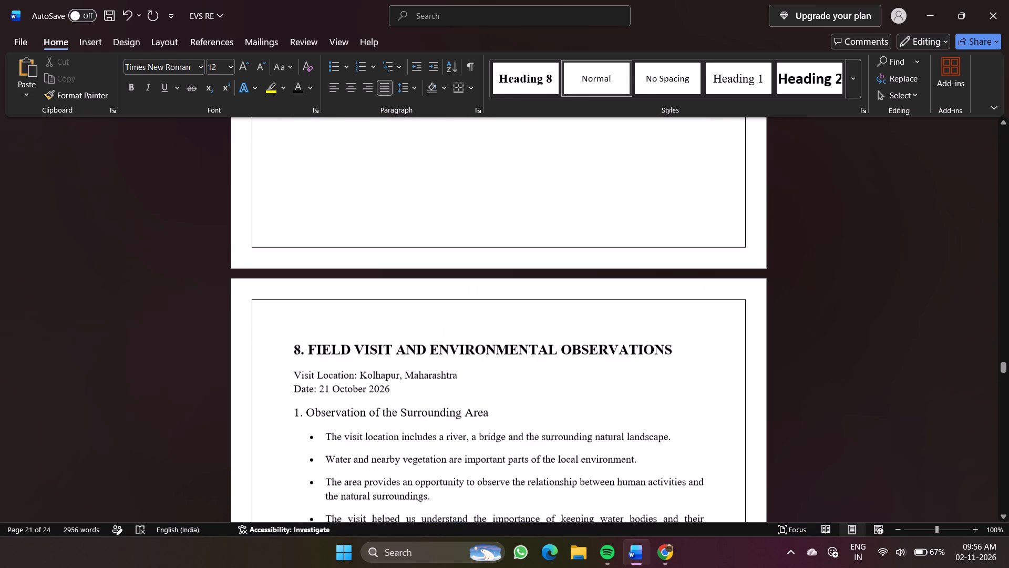
scroll(492, 445, up, 8)
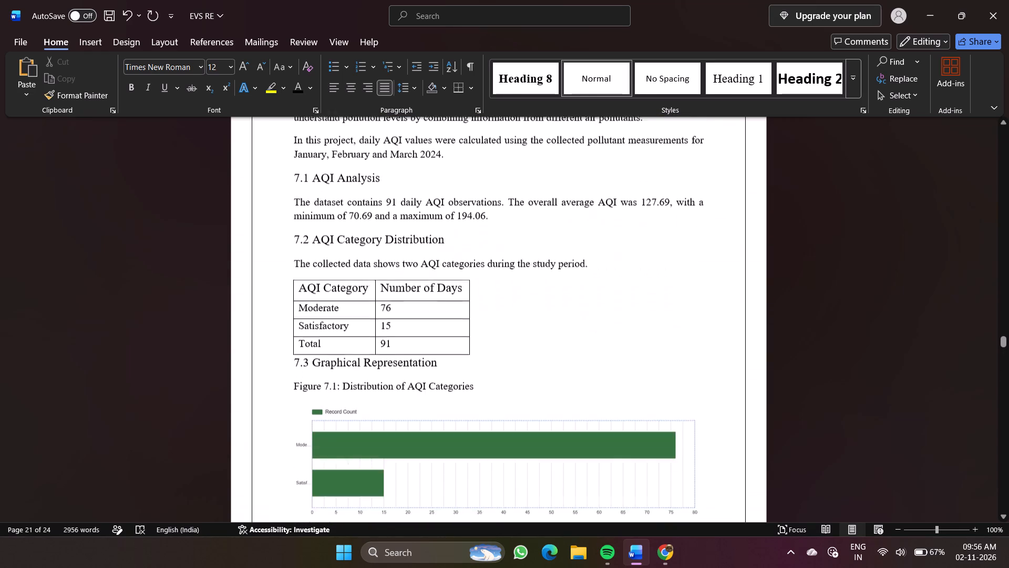
scroll(492, 445, up, 1)
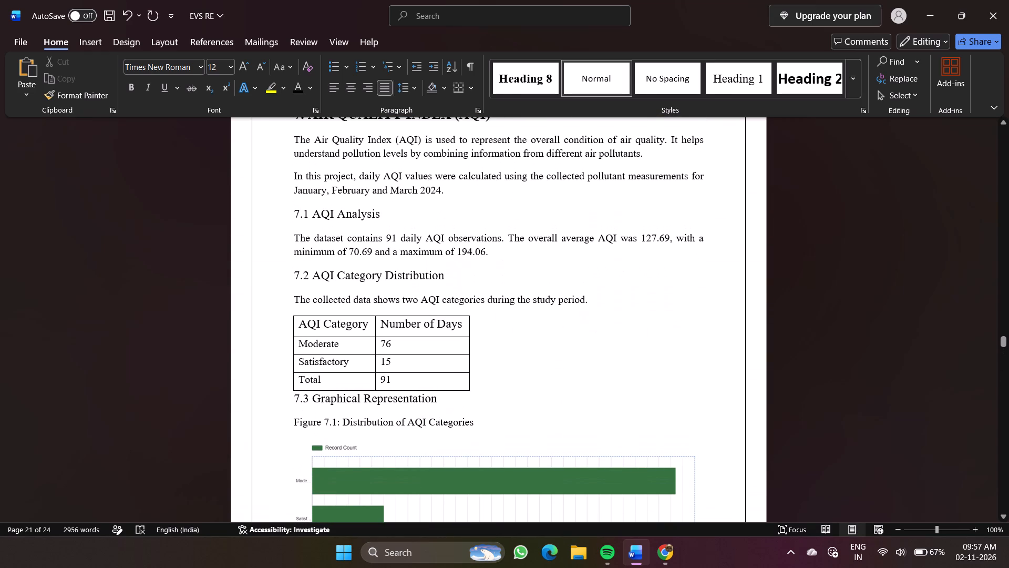
scroll(492, 445, down, 1)
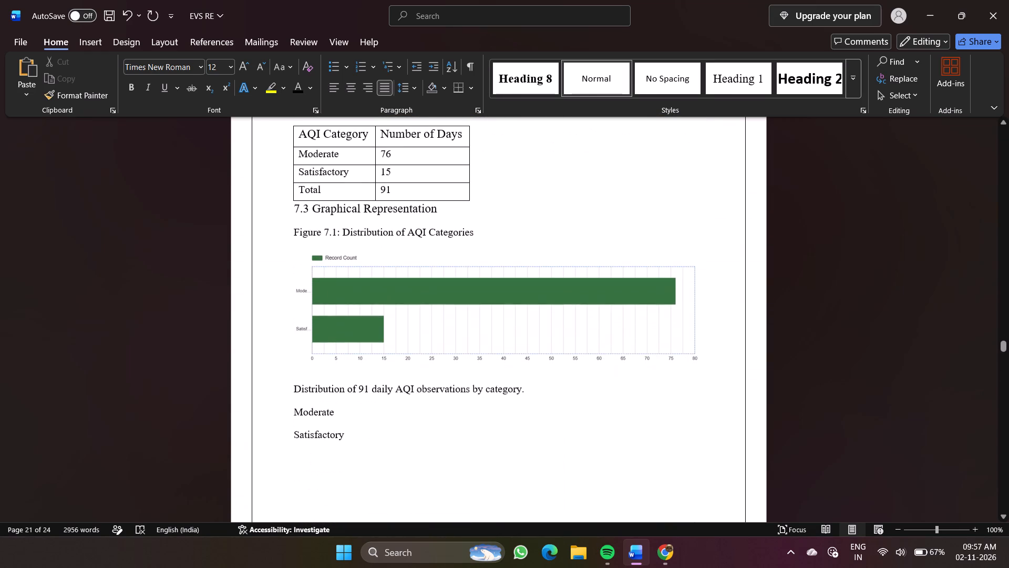
scroll(492, 445, down, 1)
scroll(492, 445, up, 2)
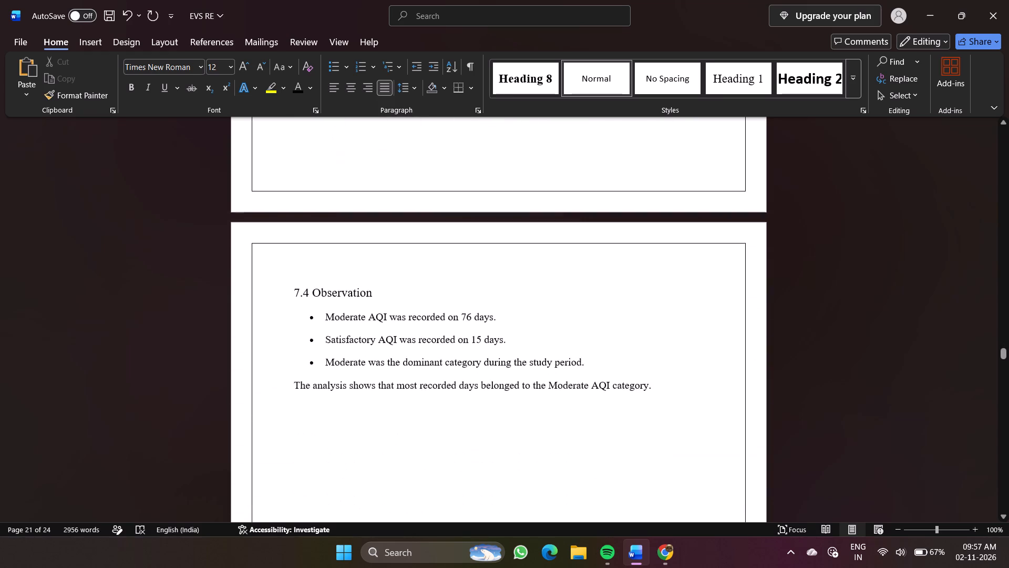
scroll(492, 445, up, 3)
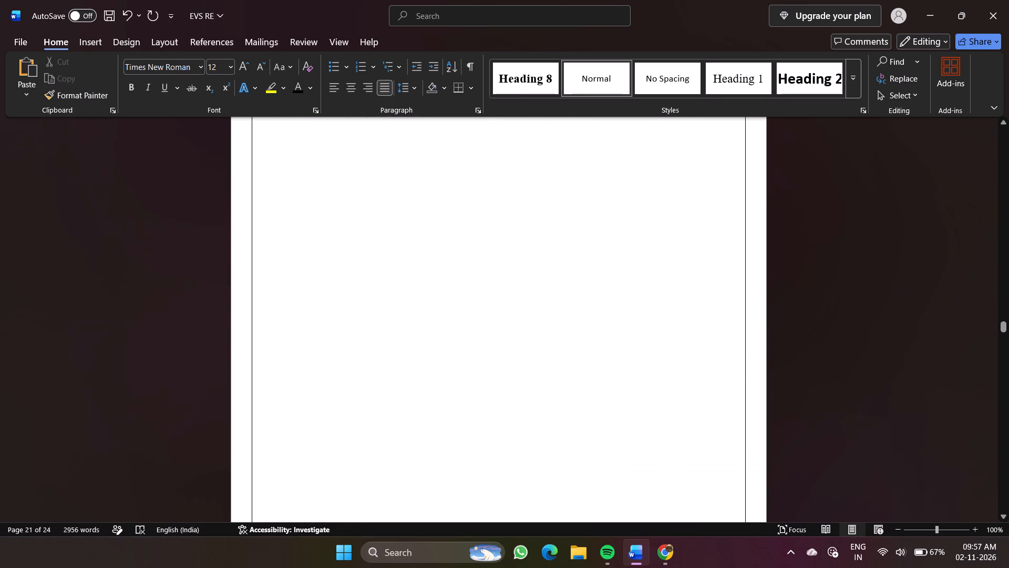
scroll(492, 445, up, 5)
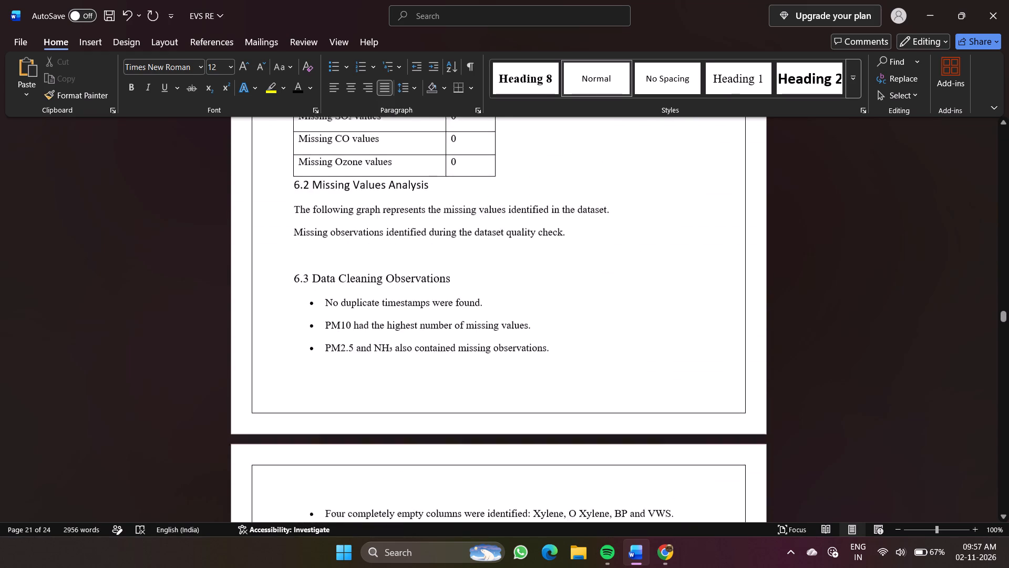
scroll(492, 445, up, 6)
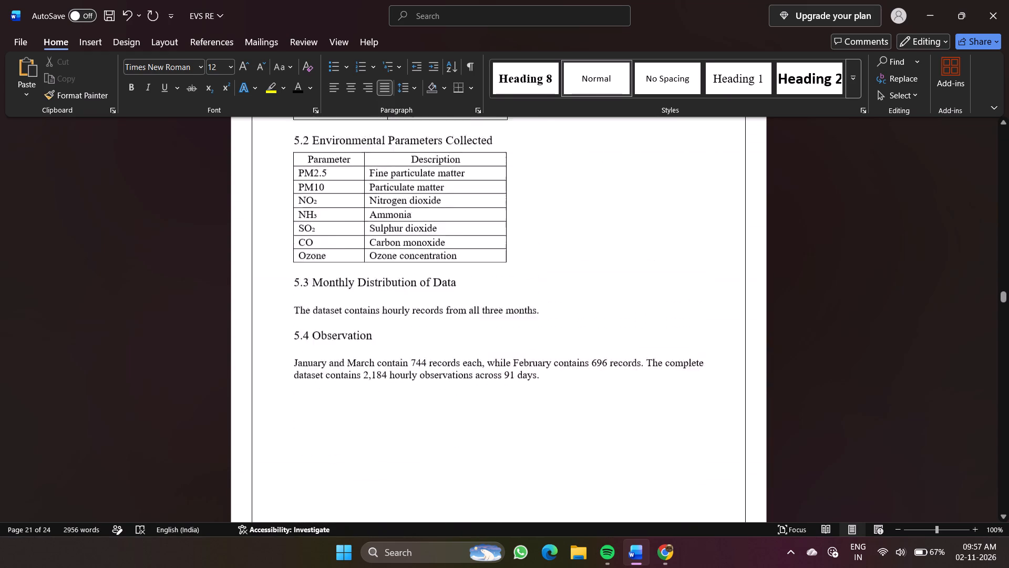
scroll(492, 445, up, 6)
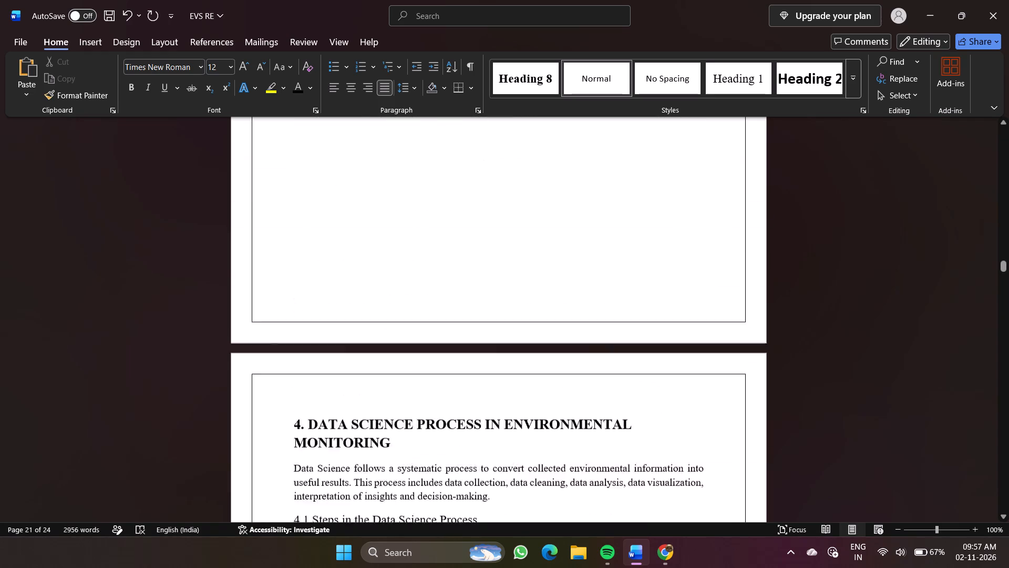
scroll(492, 445, up, 1)
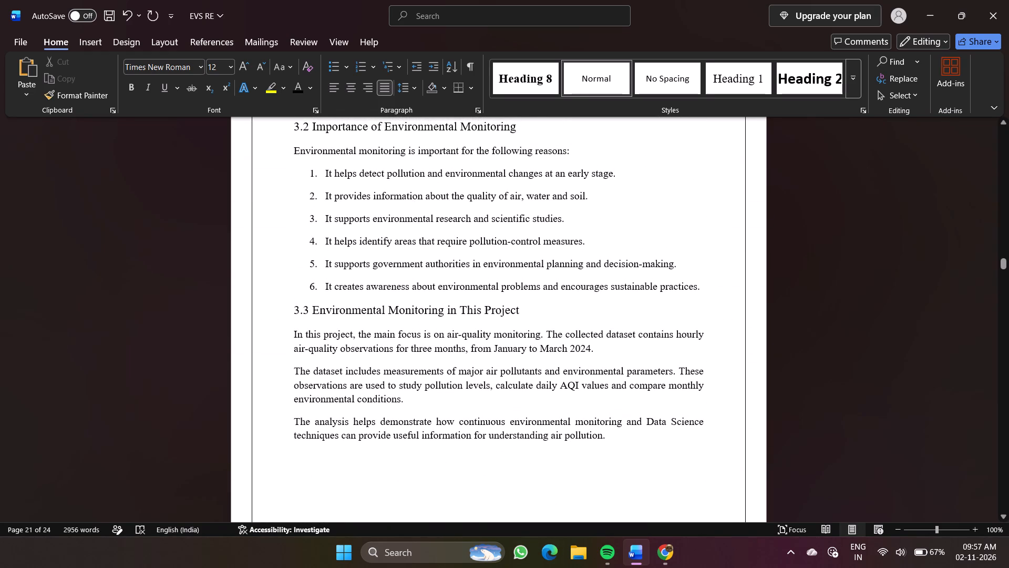
Switch to the EVS PROJECT dashboard in Chrome and copy the Daily AQI Trend chart on page 1 to the clipboard as an image.
click(668, 555)
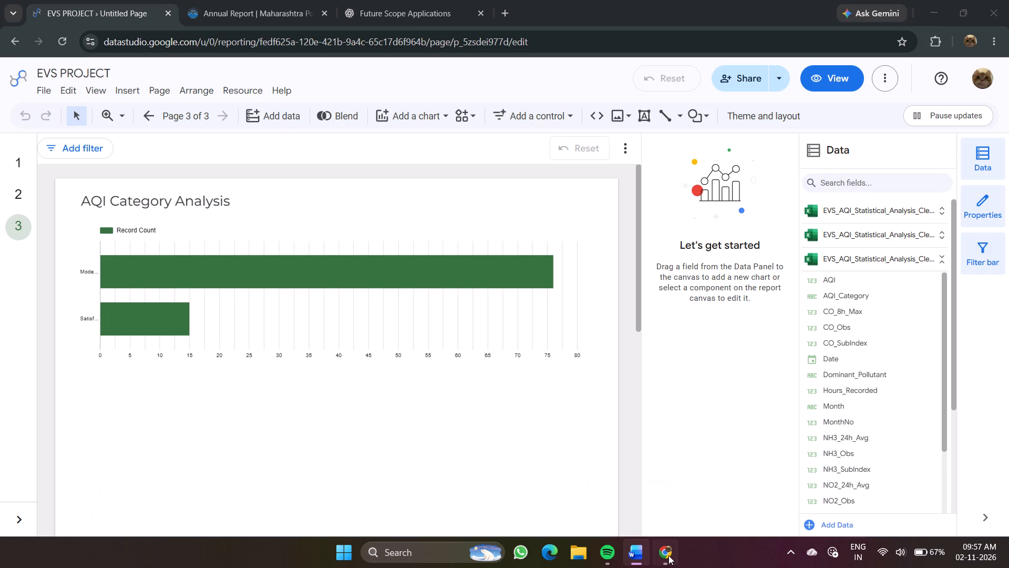
click(22, 188)
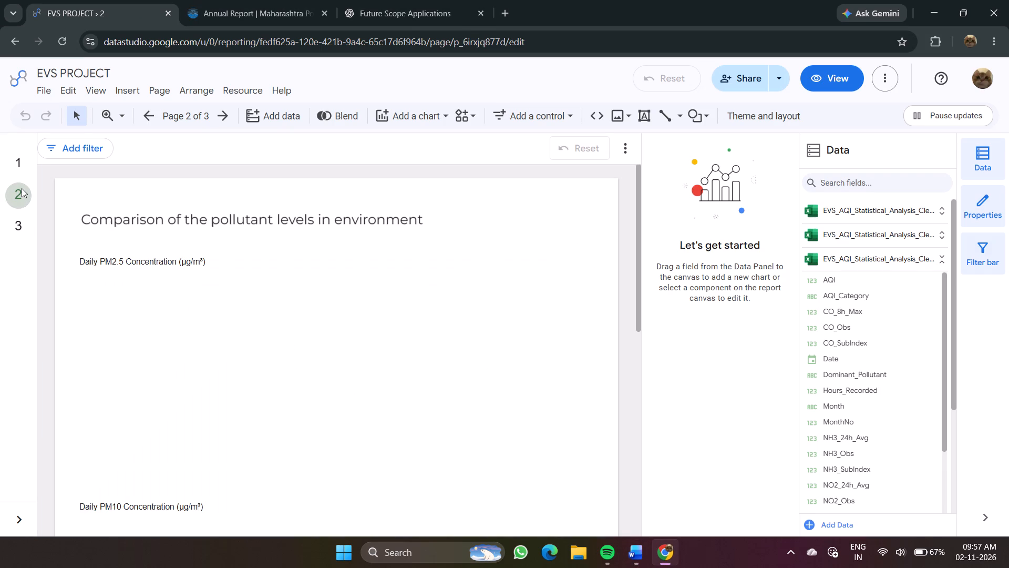
scroll(261, 330, down, 2)
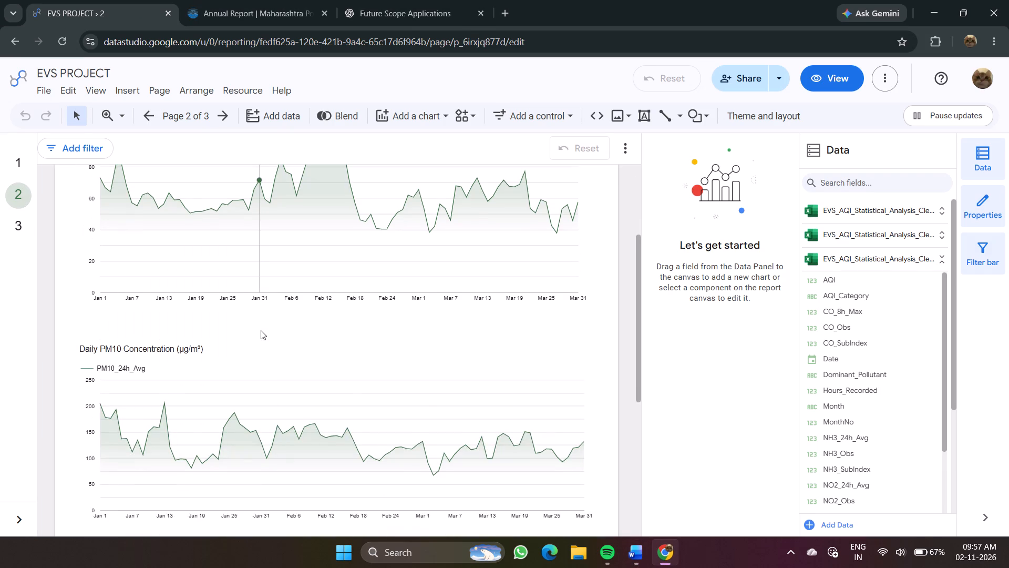
scroll(261, 330, down, 5)
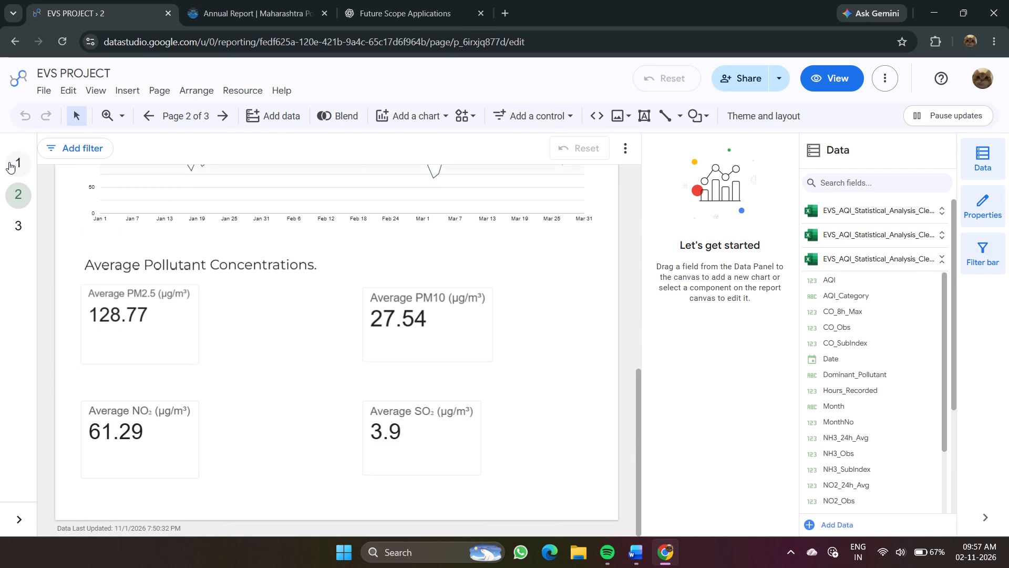
click(9, 158)
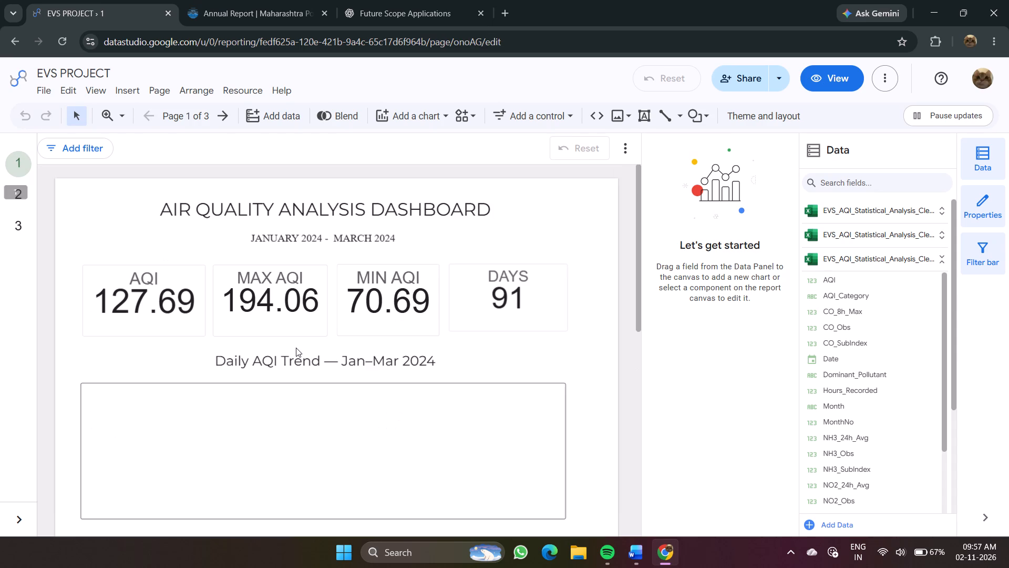
scroll(296, 348, up, 1)
scroll(296, 348, down, 3)
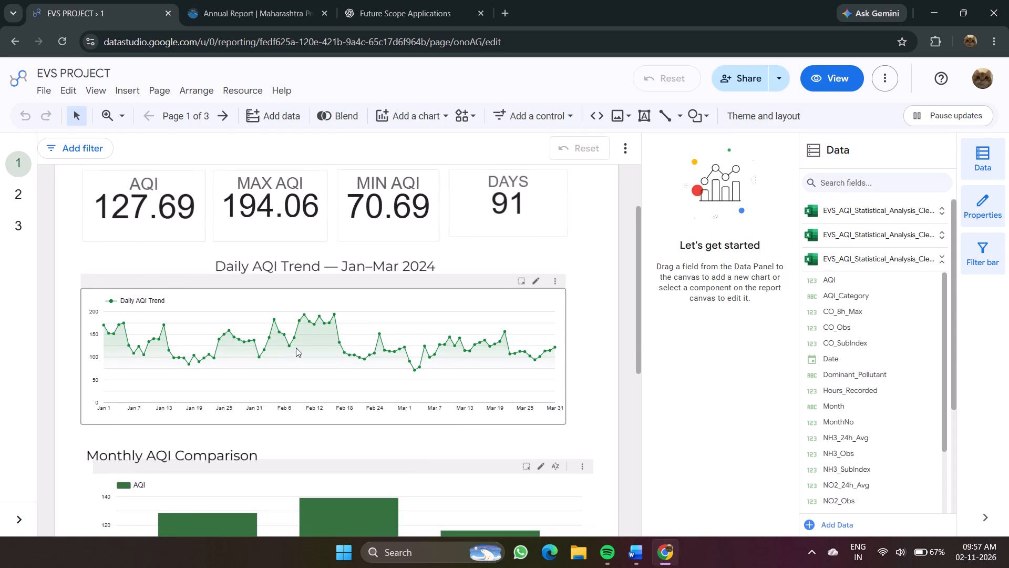
scroll(296, 348, down, 1)
scroll(296, 348, left, 1)
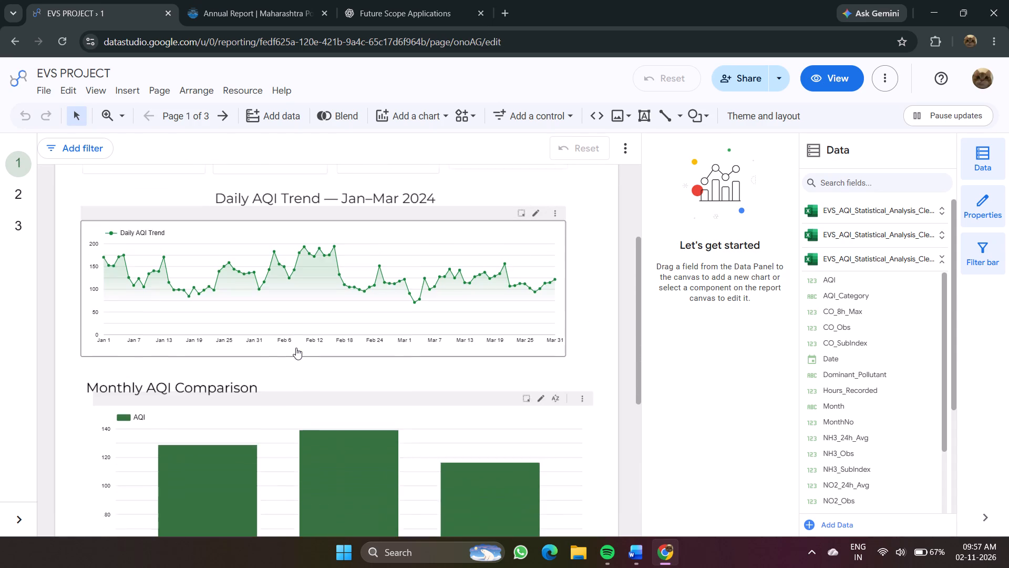
scroll(296, 348, left, 1)
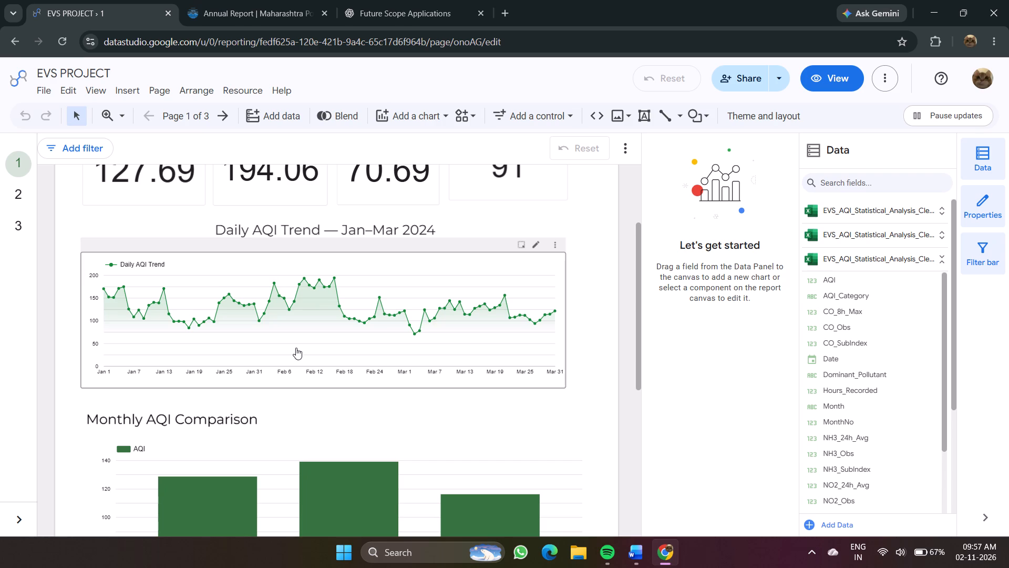
click(555, 241)
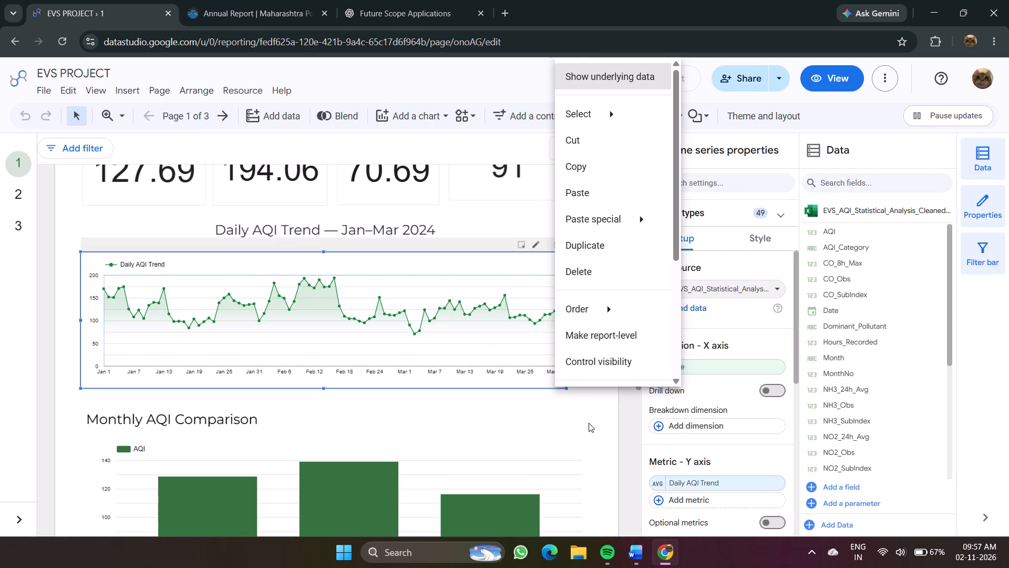
scroll(614, 368, down, 1)
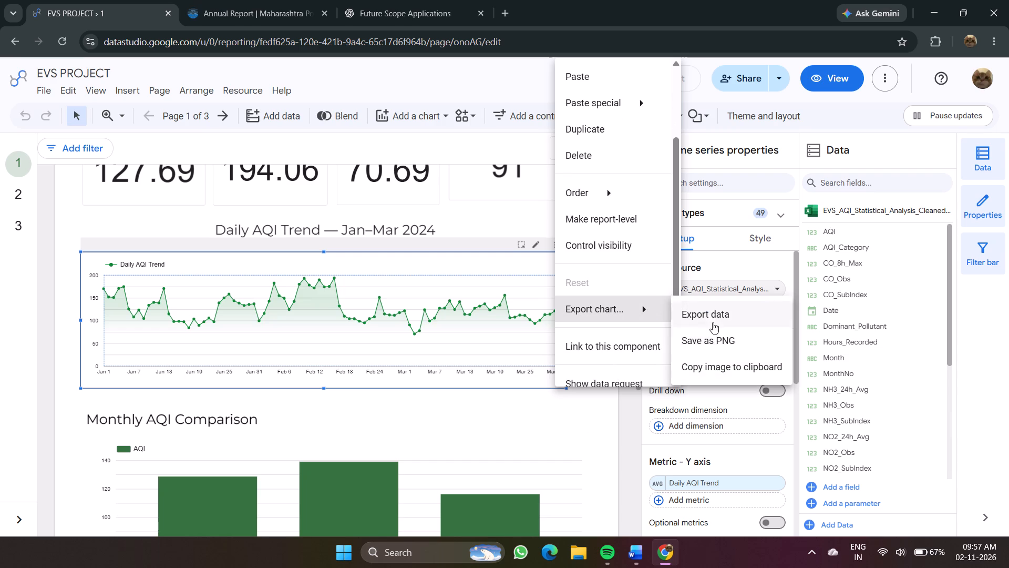
click(718, 366)
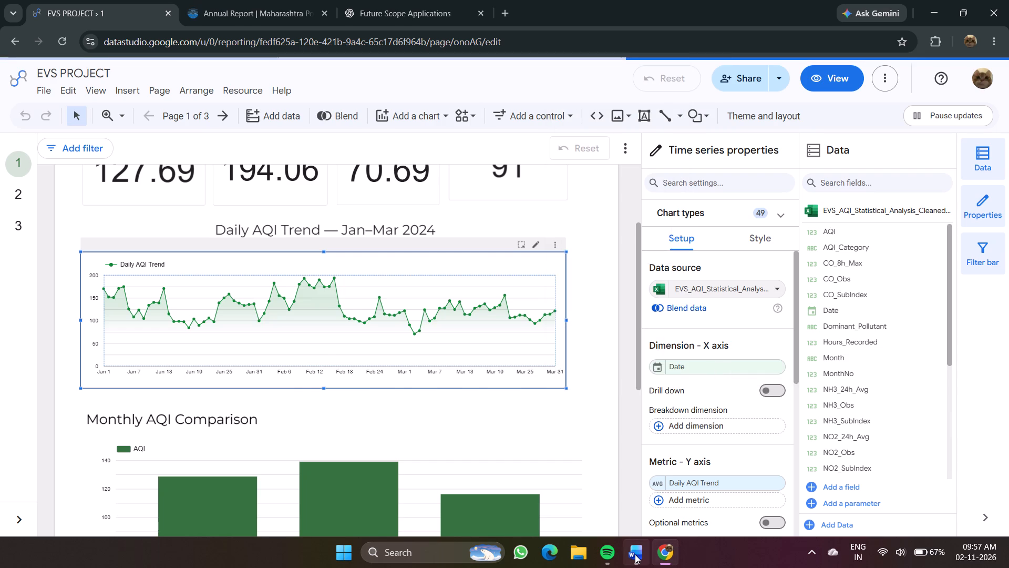
Return to the Word report and look through sections 1 to 4 for a place to insert the copied chart.
click(635, 554)
scroll(566, 322, up, 6)
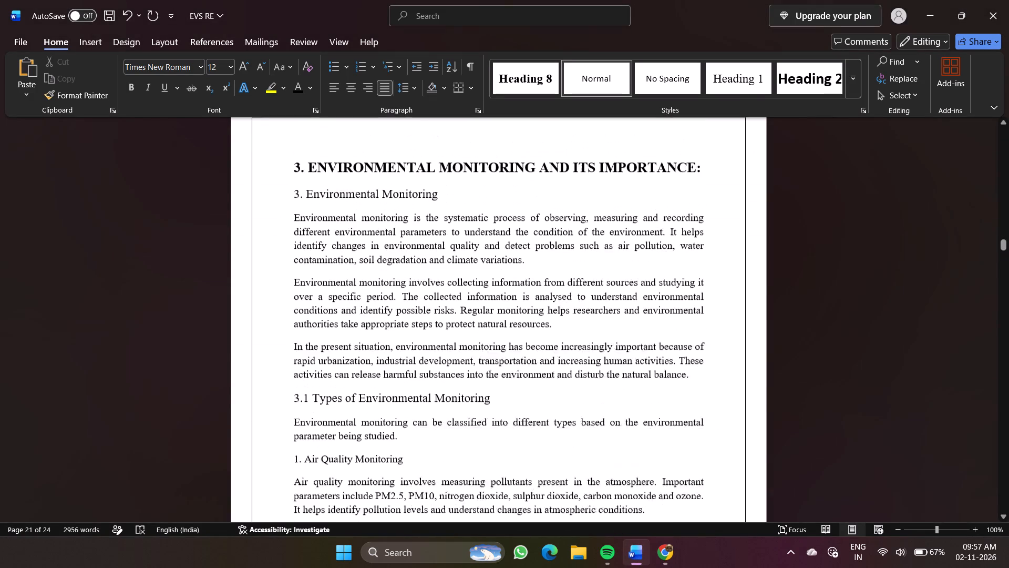
scroll(566, 322, up, 3)
click(566, 322)
scroll(566, 322, up, 2)
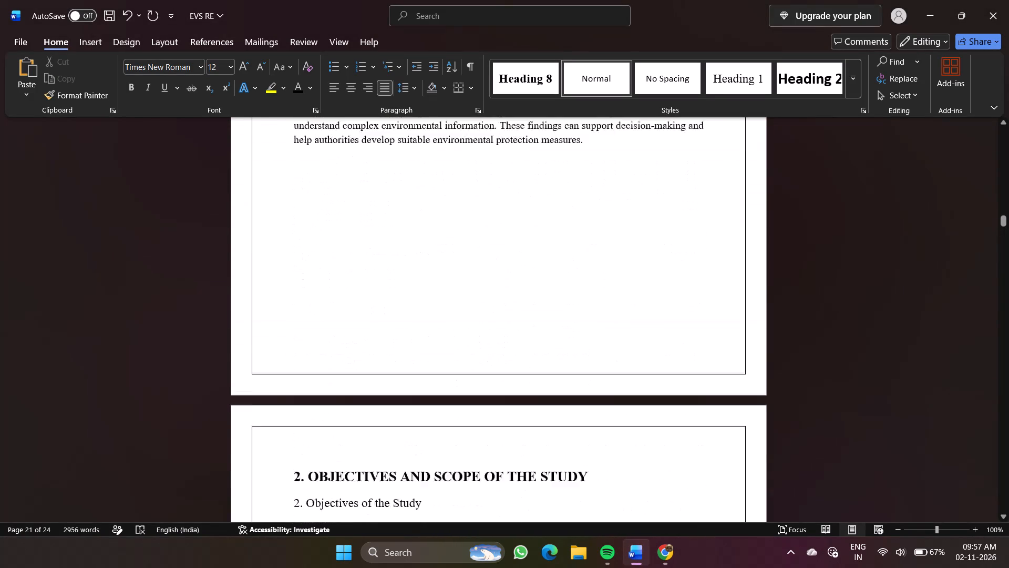
scroll(566, 322, up, 1)
scroll(566, 322, down, 9)
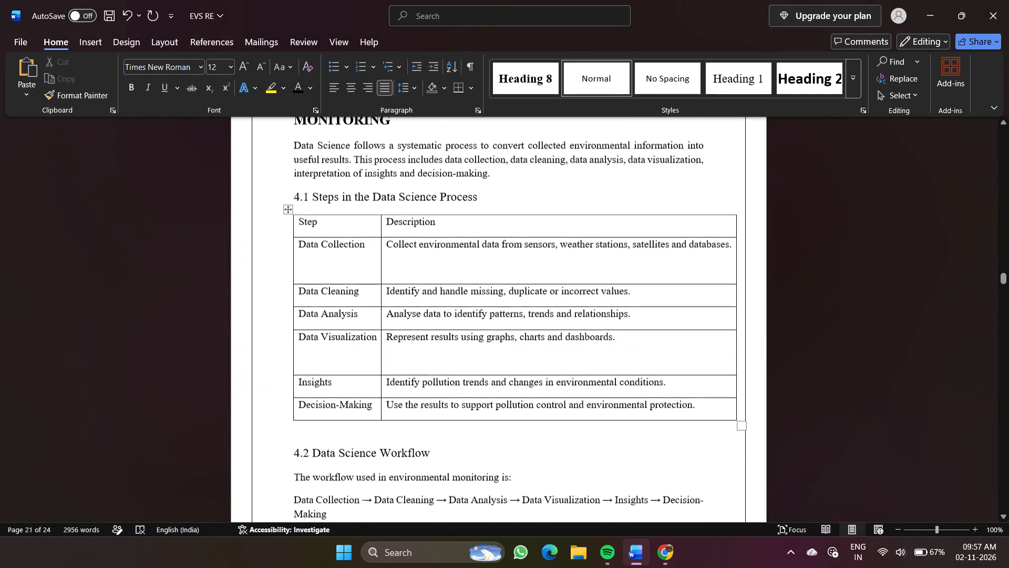
scroll(565, 321, down, 3)
Check the Daily AQI Trend chart in the dashboard, then look through sections 6 to 9 of the Word report for its insertion point.
click(663, 556)
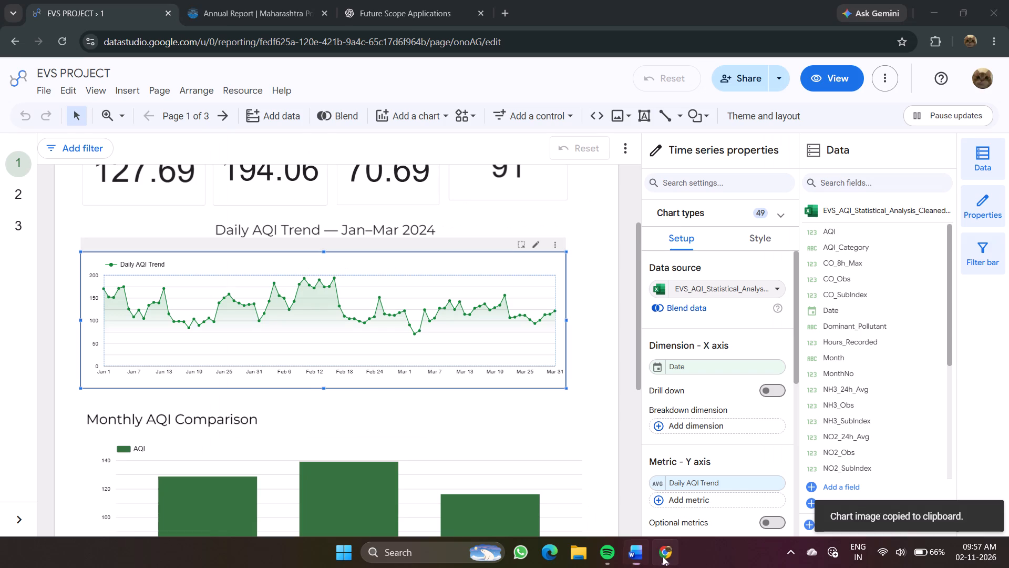
click(642, 564)
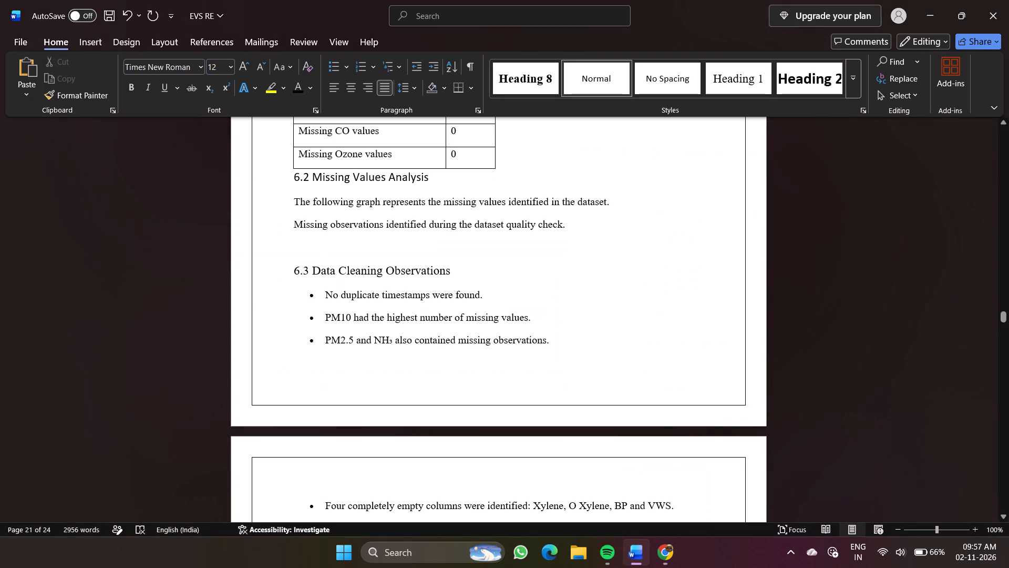
scroll(532, 395, down, 6)
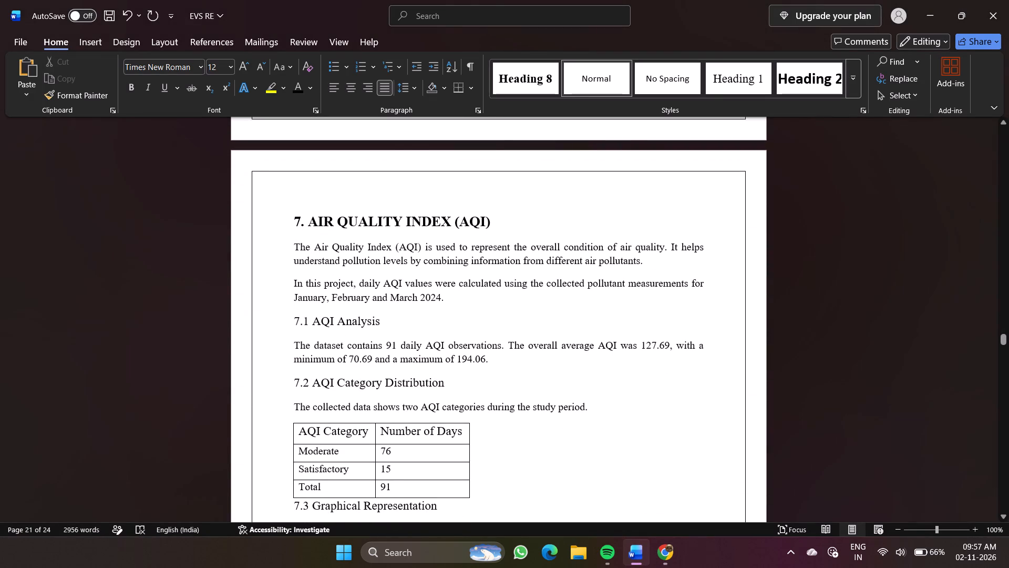
scroll(532, 395, down, 4)
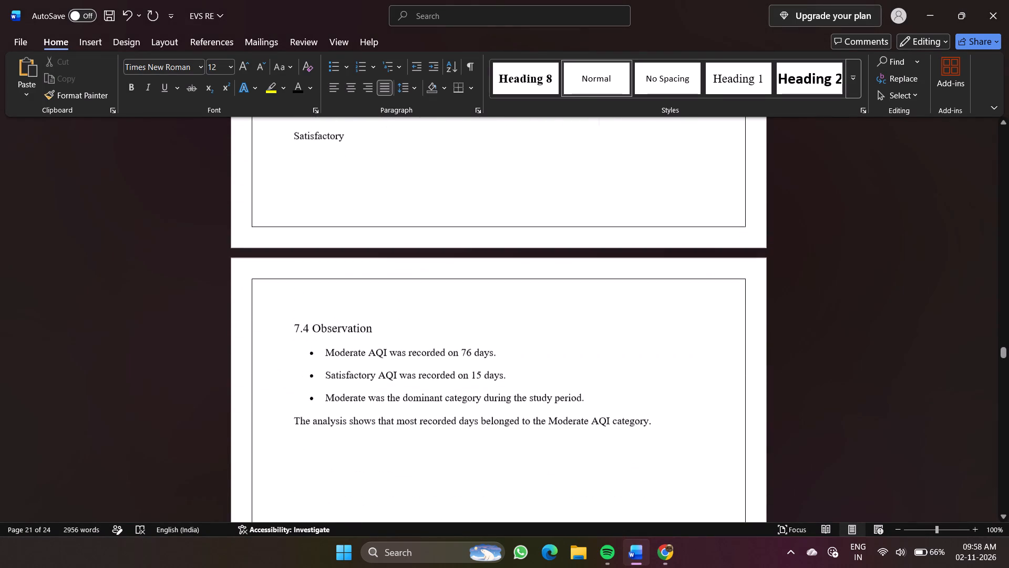
scroll(532, 395, down, 3)
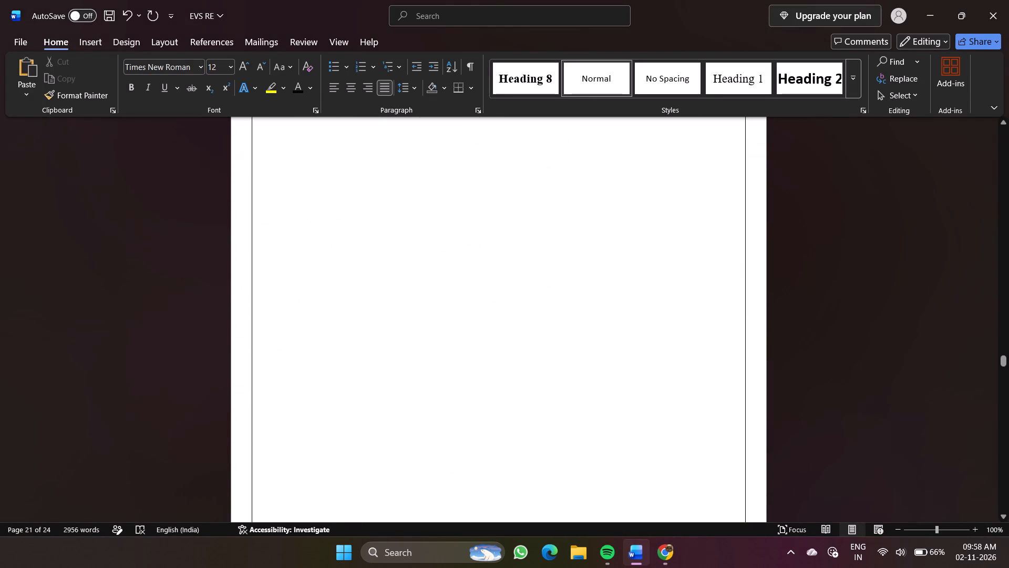
scroll(532, 395, down, 1)
scroll(532, 395, up, 5)
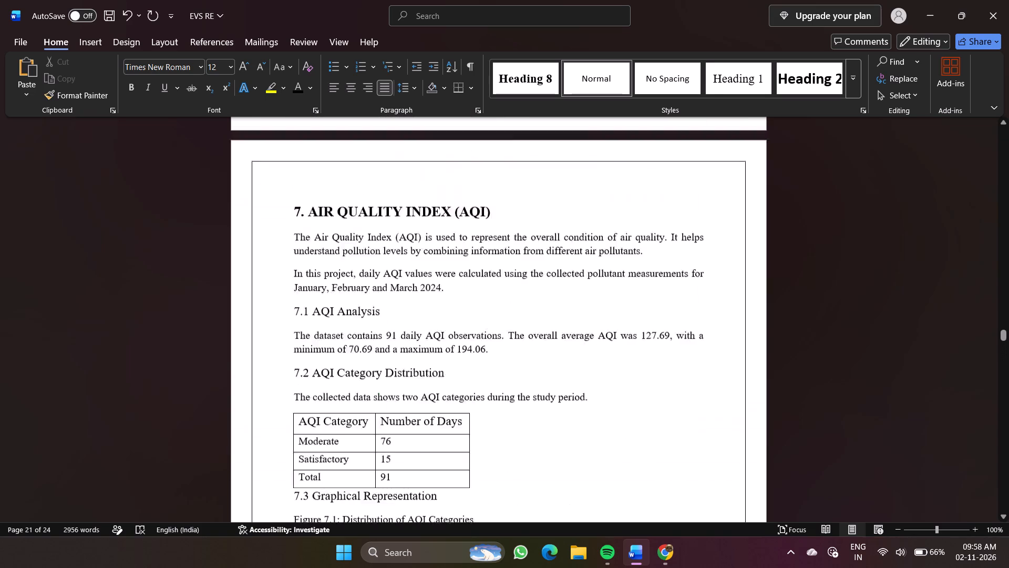
scroll(532, 395, up, 1)
scroll(532, 395, down, 1)
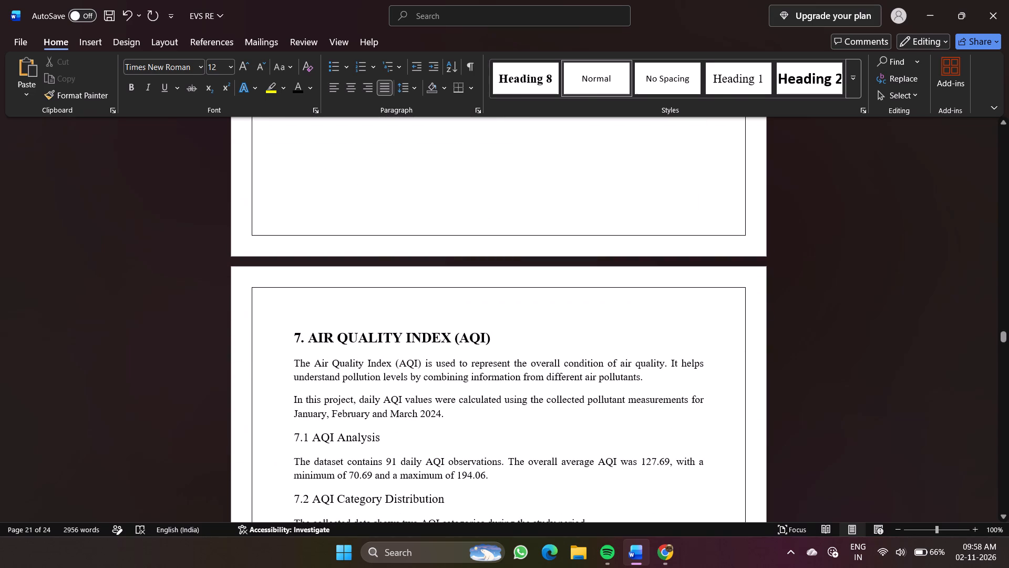
scroll(532, 395, down, 4)
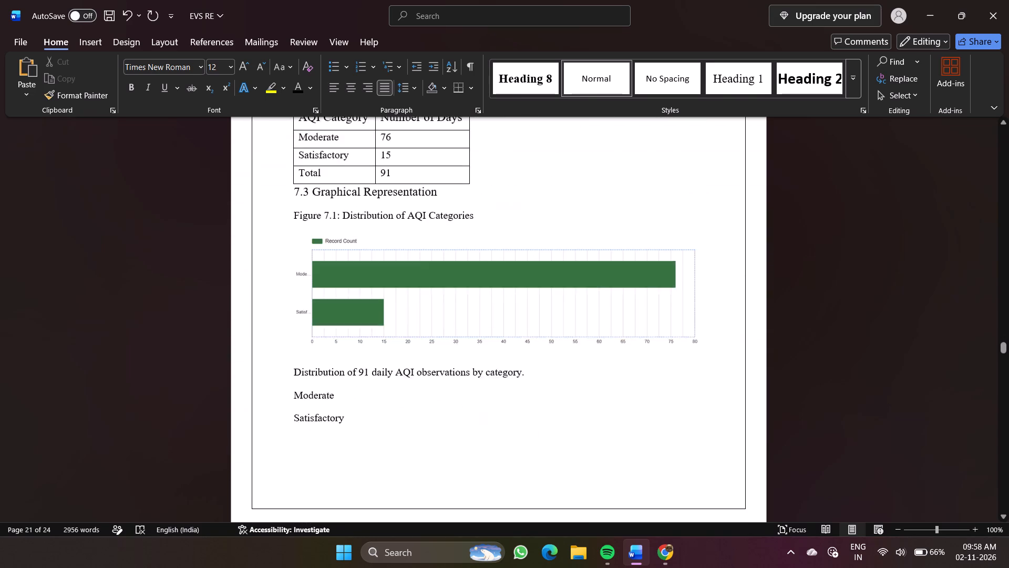
scroll(532, 395, down, 7)
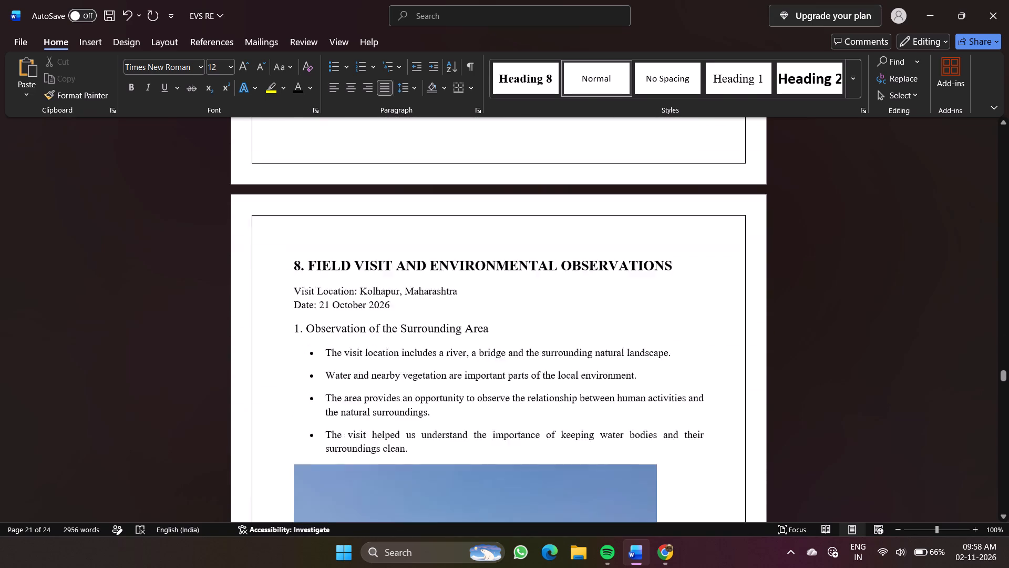
scroll(532, 395, down, 11)
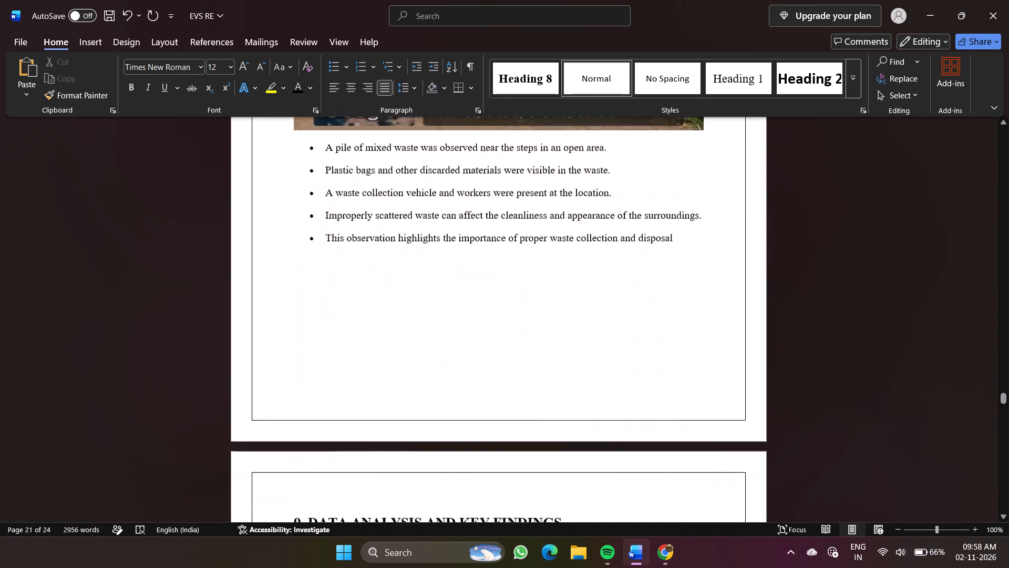
scroll(532, 395, down, 4)
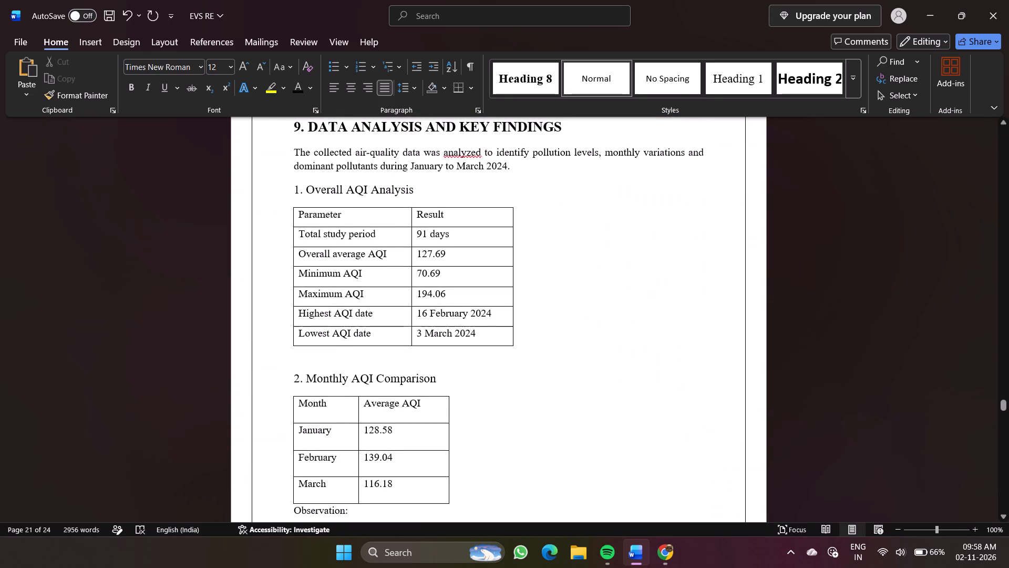
scroll(532, 395, down, 2)
scroll(532, 395, up, 2)
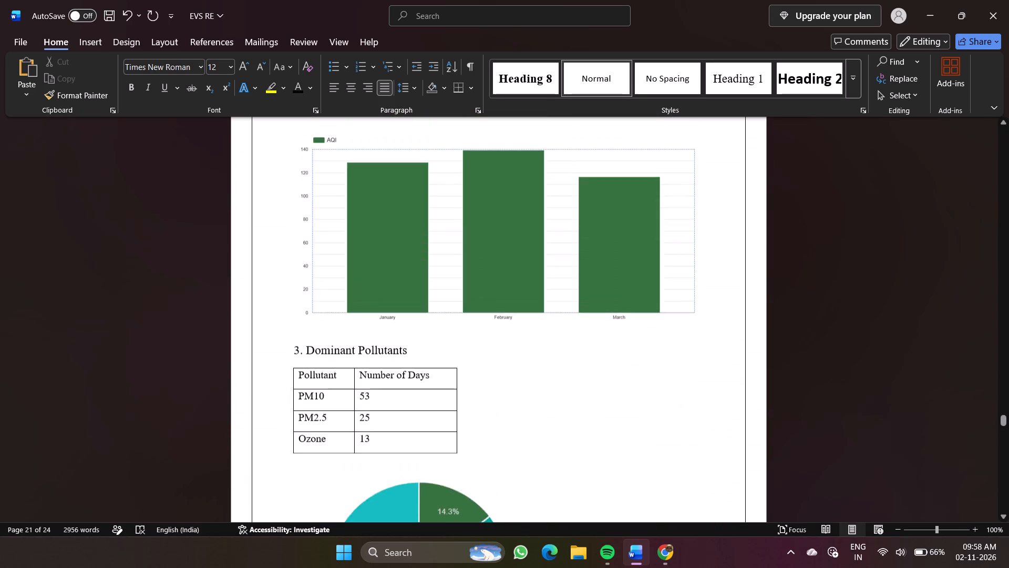
scroll(532, 395, up, 5)
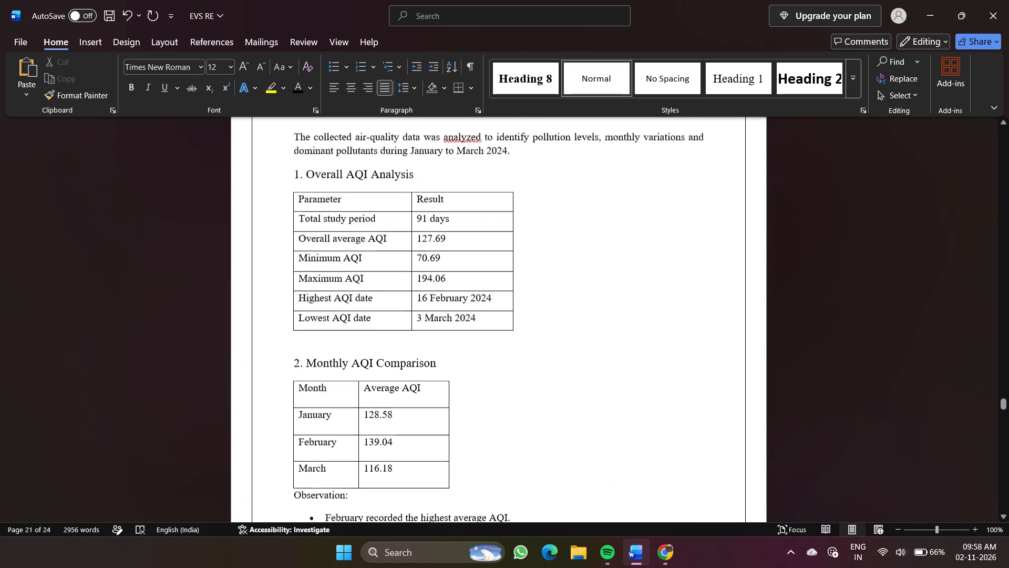
scroll(532, 395, up, 1)
scroll(547, 458, down, 1)
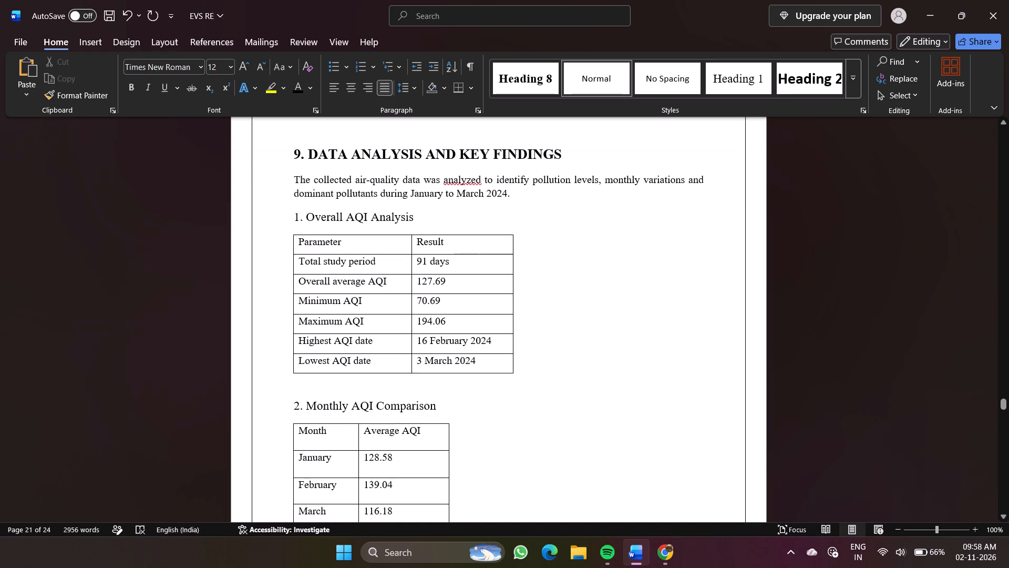
Add a new line below the Overall AQI Analysis table in section 9, beginning with "Following time-series".
click(521, 376)
key(space)
key(Return)
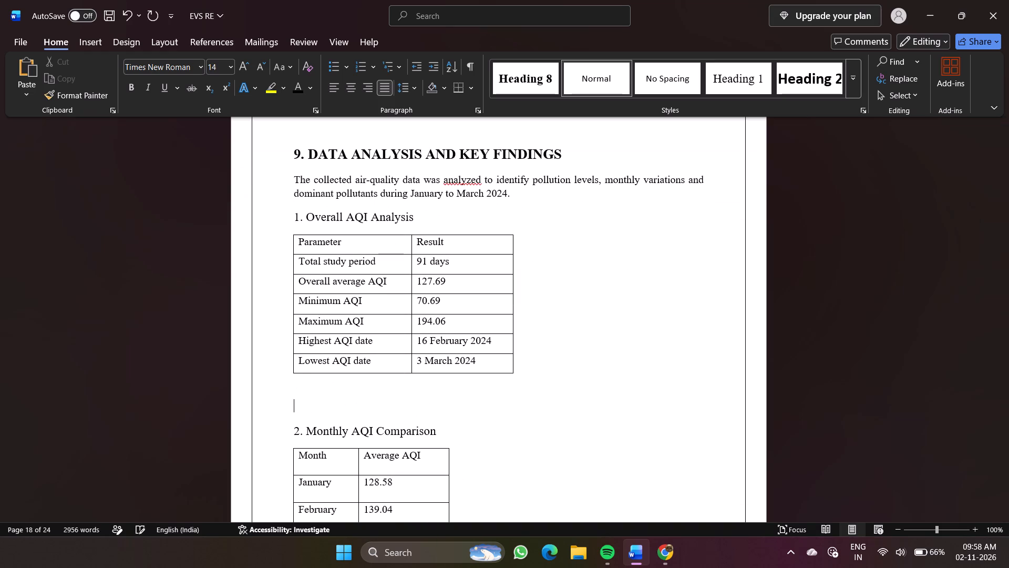
key(BackSpace)
key(Return)
click(661, 559)
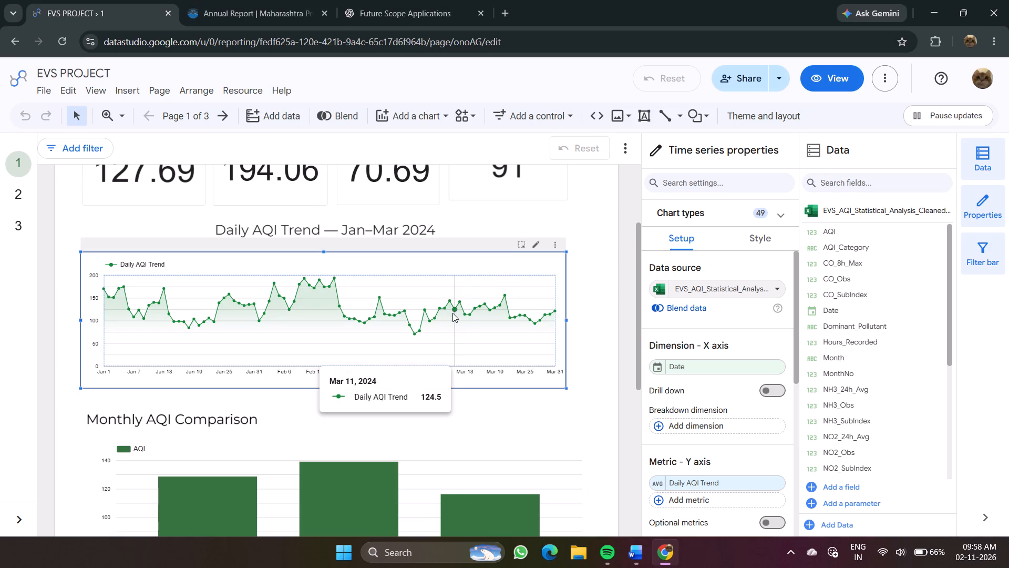
click(635, 567)
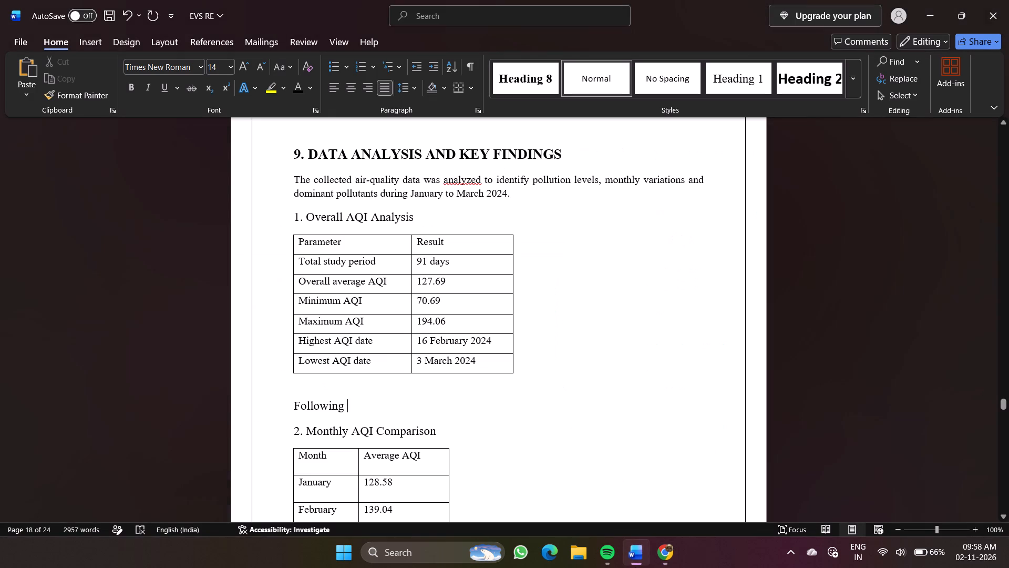
text(time series-)
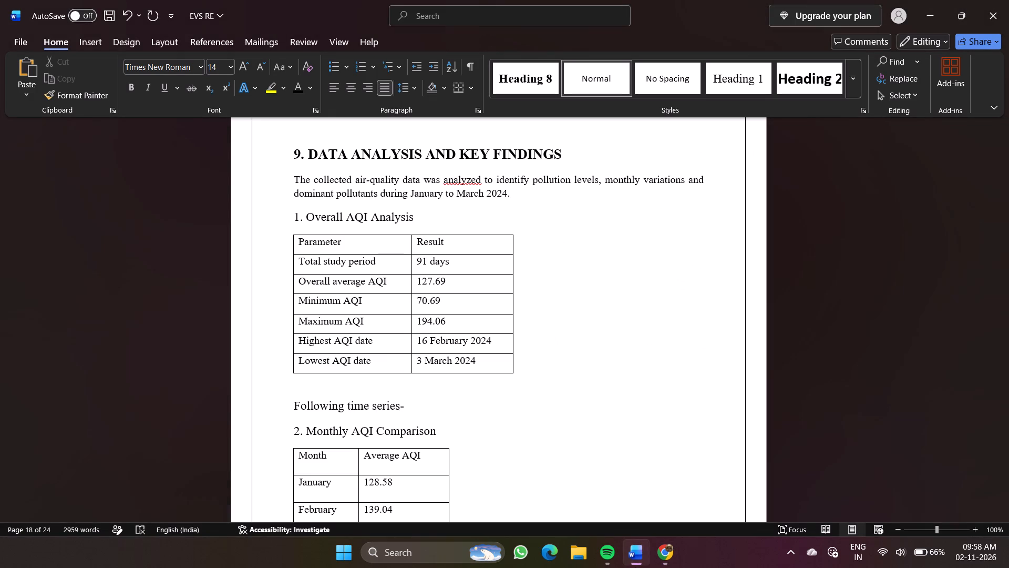
key(BackSpace)
key(BackSpace)
key(s)
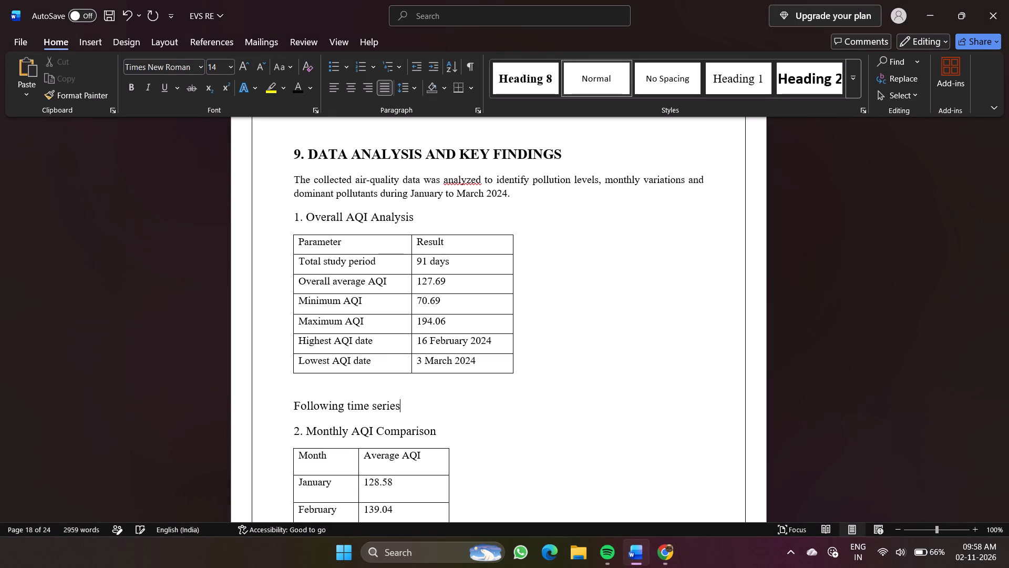
click(375, 408)
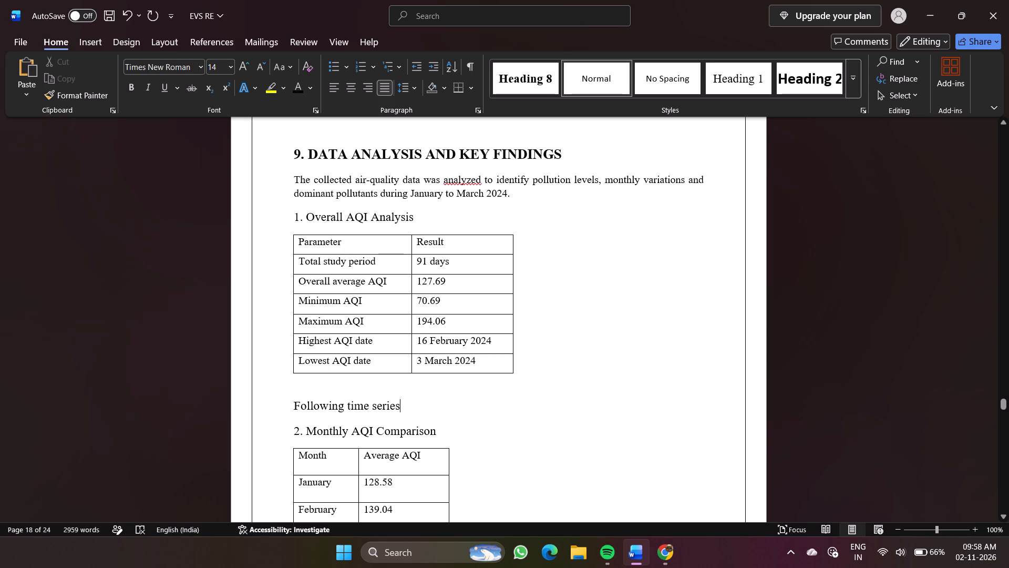
key(Left)
key(BackSpace)
key(minus)
key(Right)
key(Right)
key(Right)
key(Right)
key(Right)
key(Right)
Complete the chart's introductory line with "highlights the daily AQI trend from the month of Jan- March".
key(space)
text(highli)
text(ghts the daily)
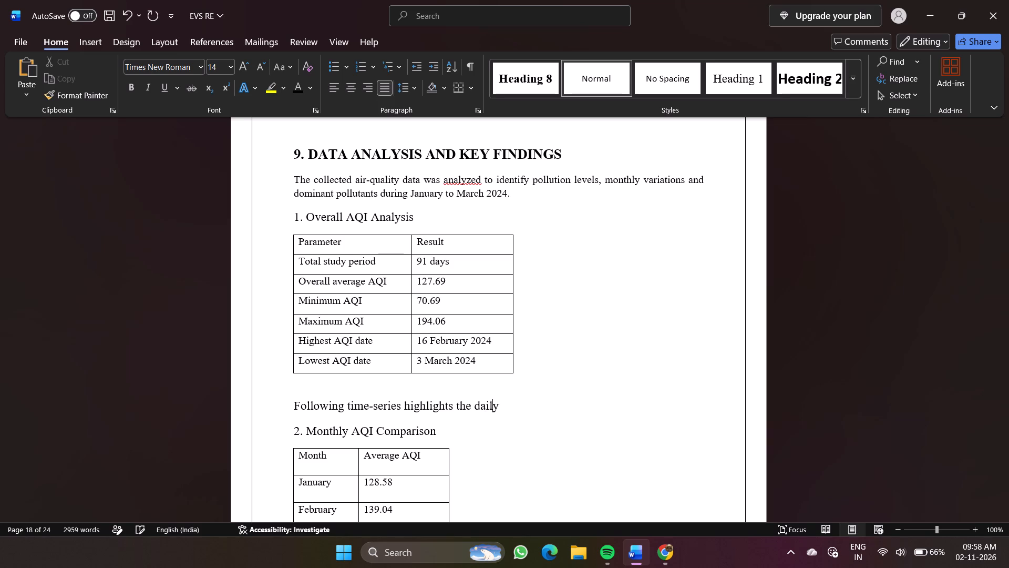
key(space)
text(from th)
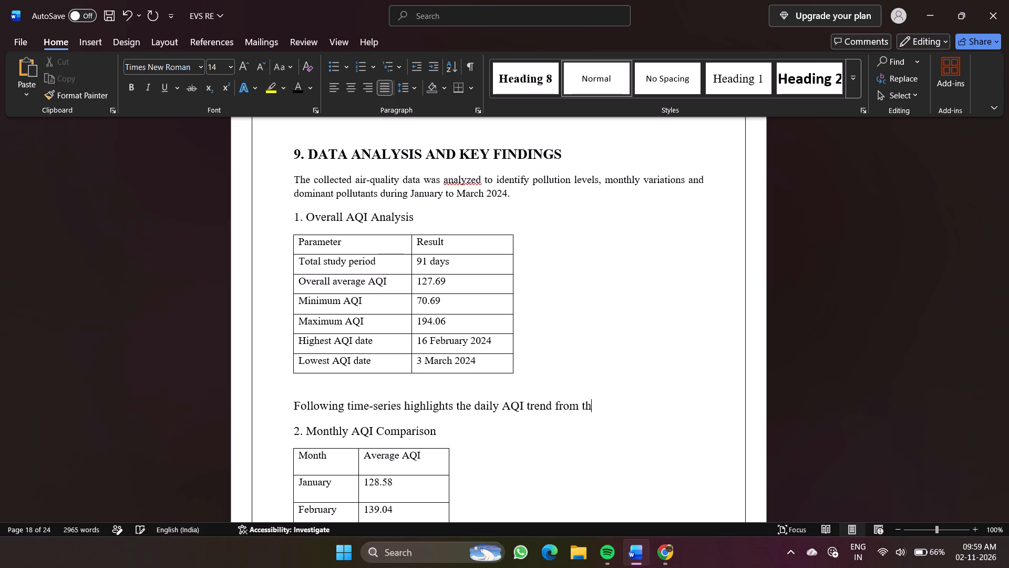
text(e montn)
key(BackSpace)
text(h of jan)
key(BackSpace)
key(BackSpace)
key(BackSpace)
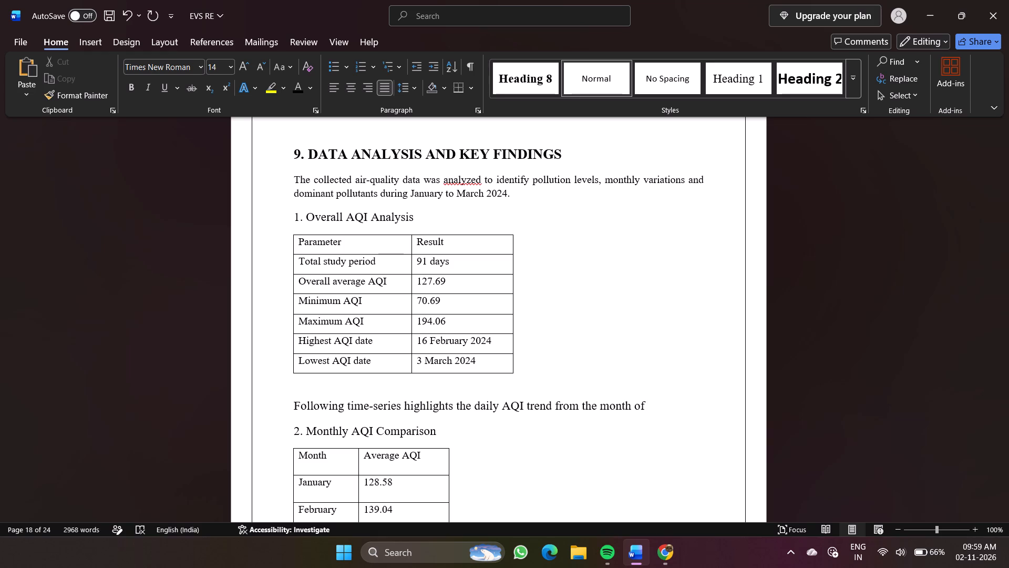
key(j)
text(arch)
key(space)
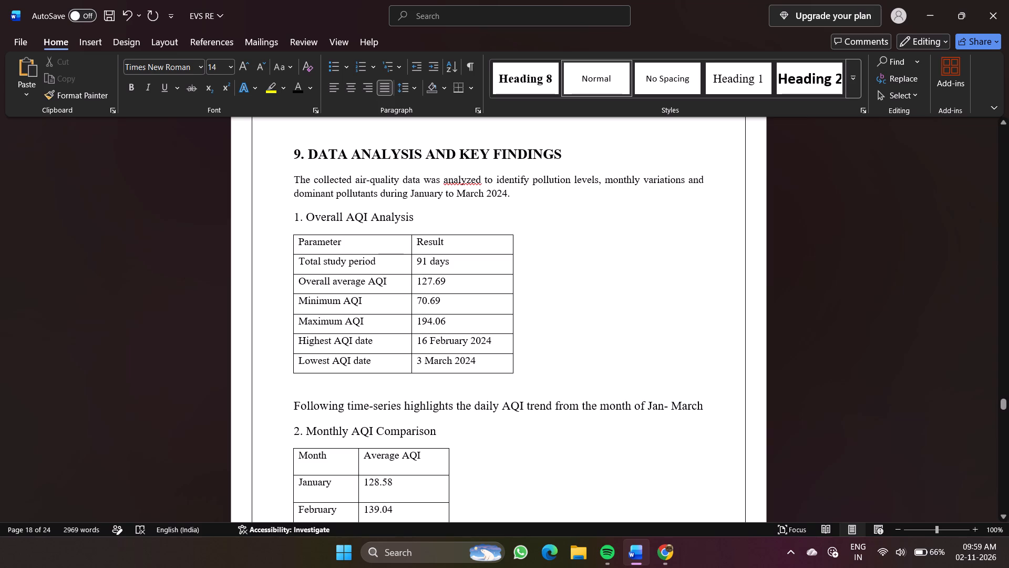
Set the "Following time-series highlights…" line to font size 12.
drag(705, 405, 291, 402)
drag(291, 402, 284, 402)
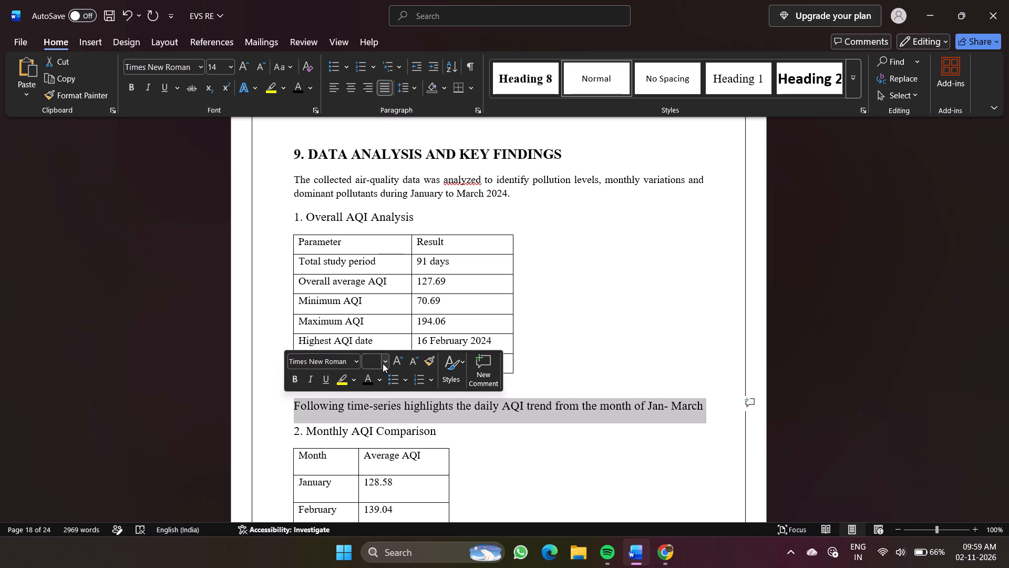
click(383, 363)
click(377, 172)
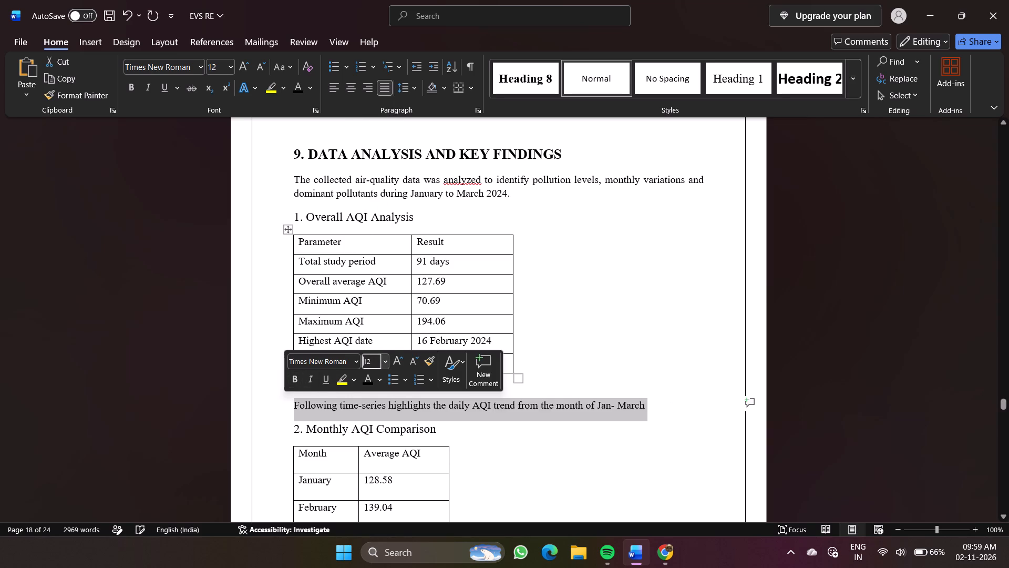
click(657, 404)
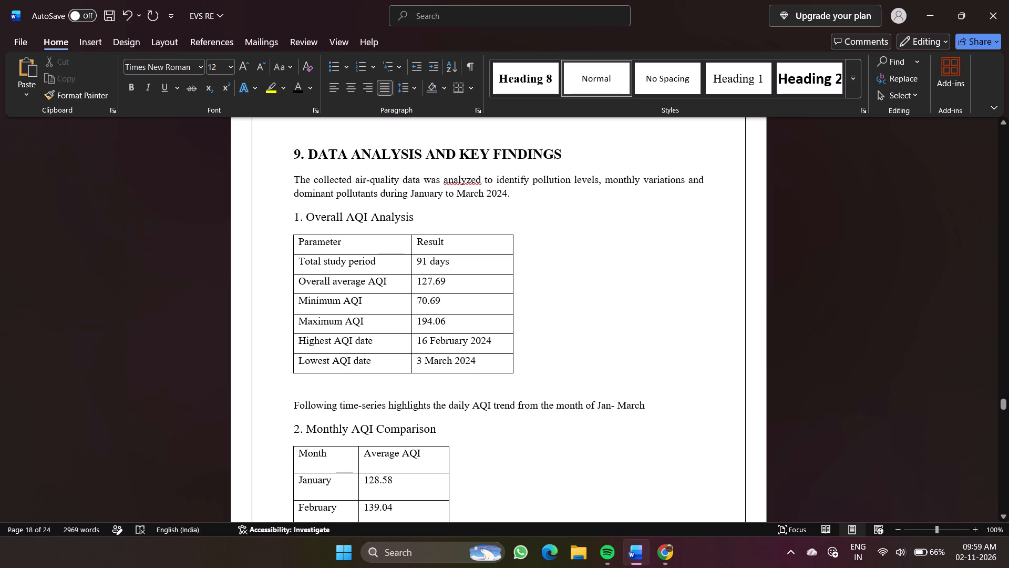
Paste the copied Daily AQI Trend chart on a new line below the "Following time-series highlights…" sentence in section 9.
key(Return)
key(ctrl+v)
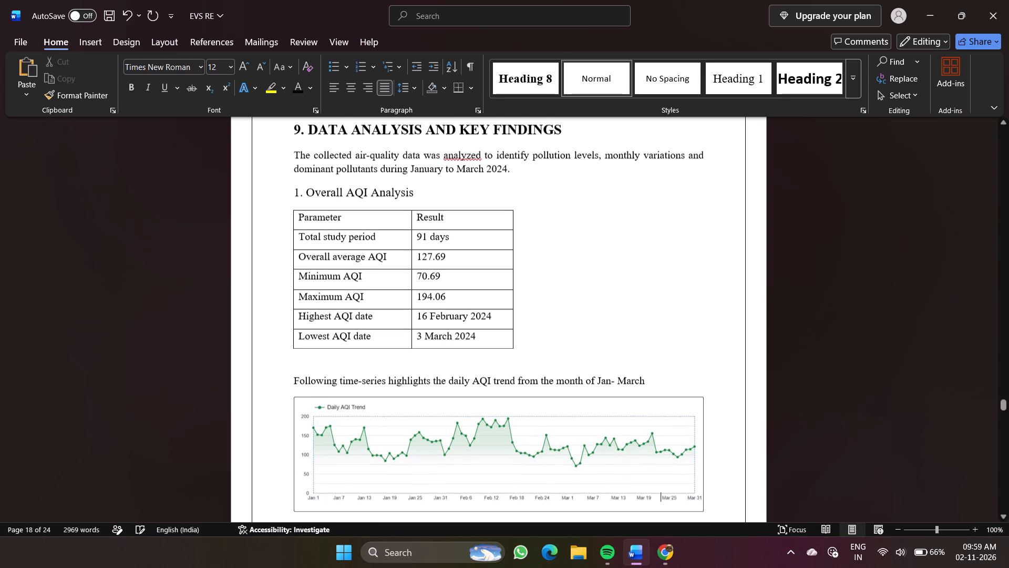
Push the "Observation:" line below the Monthly AQI Comparison table onto the next page, together with its bullet points.
scroll(719, 445, down, 1)
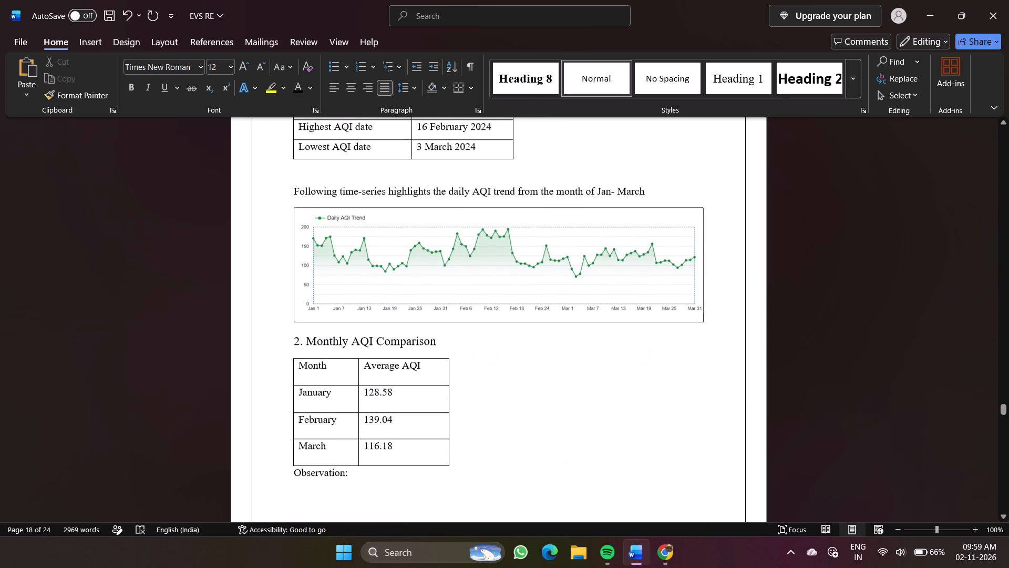
scroll(719, 445, down, 1)
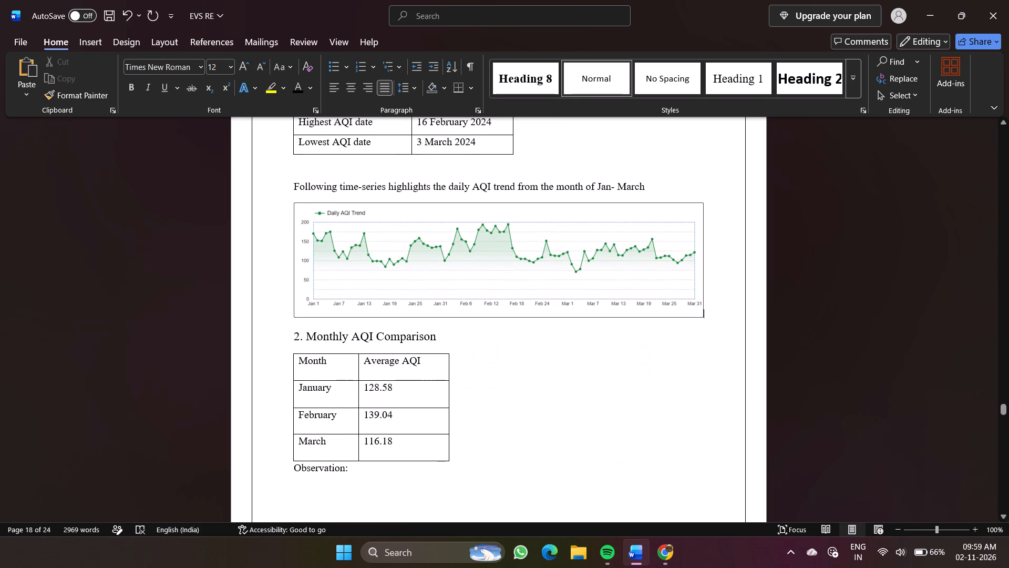
scroll(713, 428, down, 1)
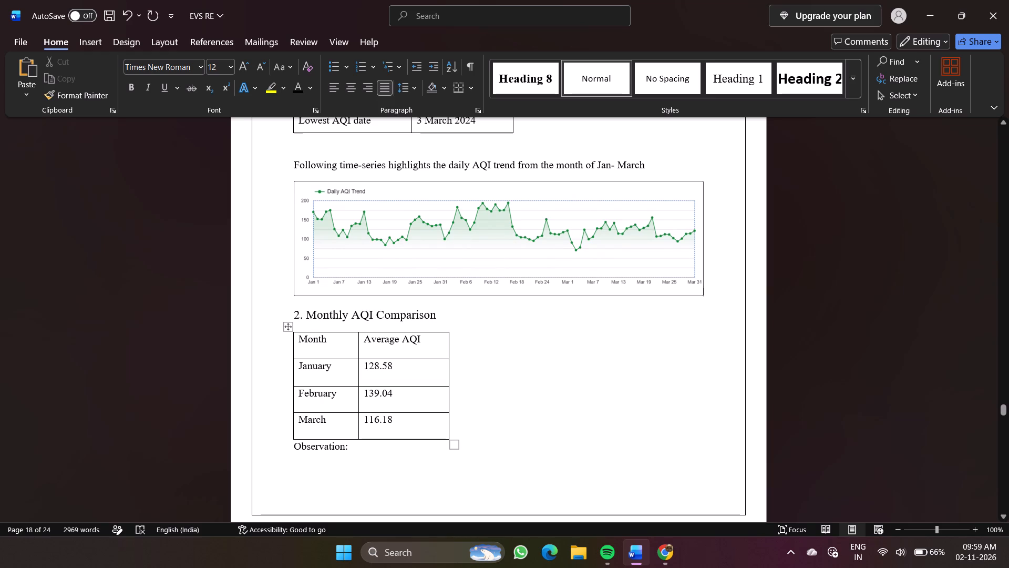
click(456, 428)
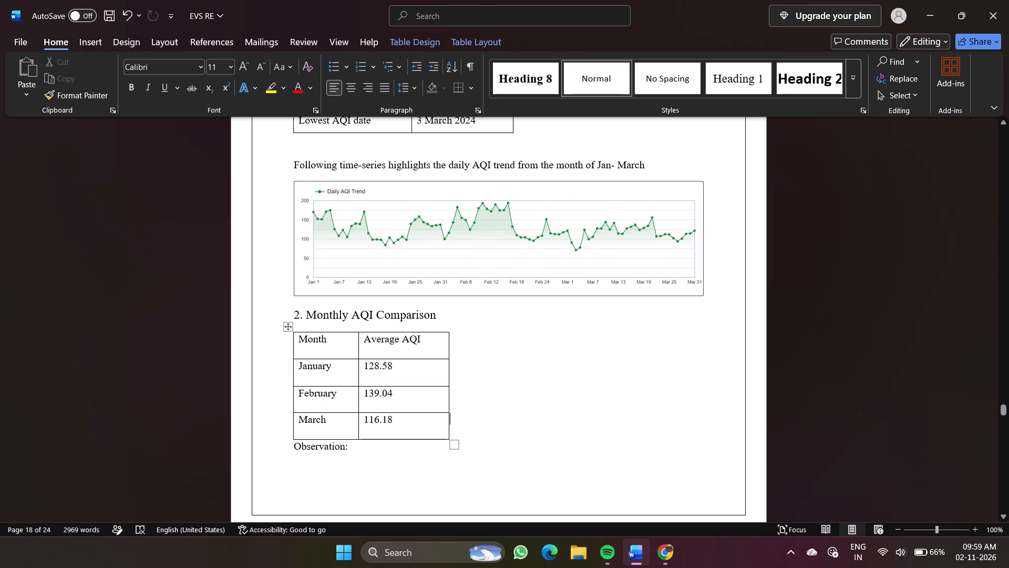
click(290, 447)
key(Return)
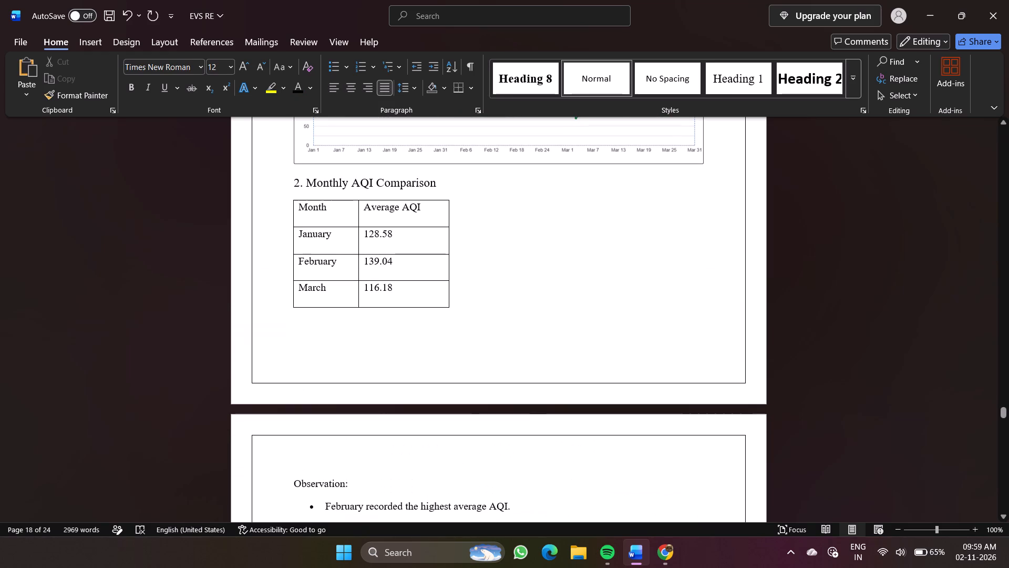
Review the page layout from section 9 through section 12 References, then look back at the earlier sections.
scroll(290, 447, down, 1)
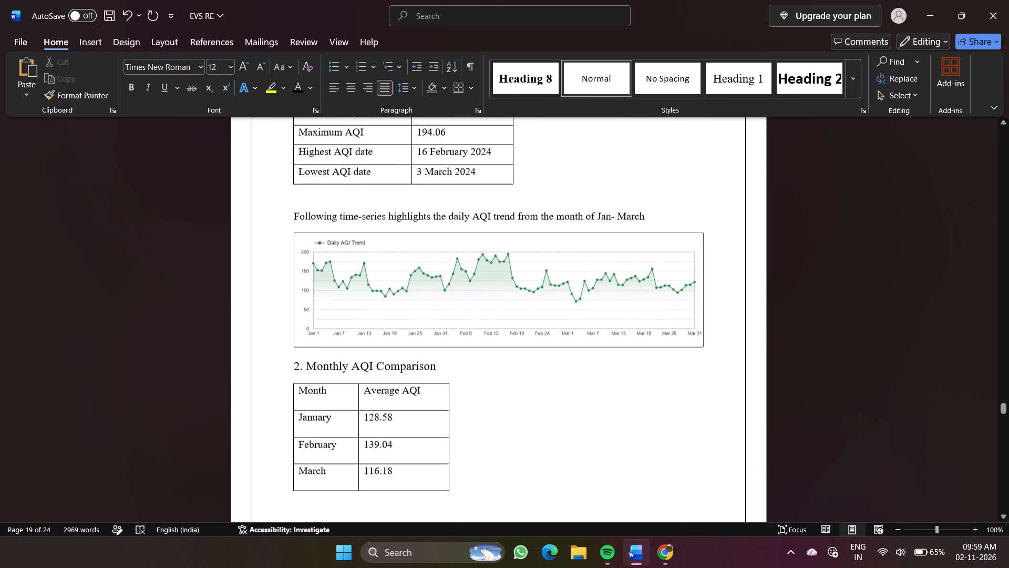
scroll(290, 447, down, 4)
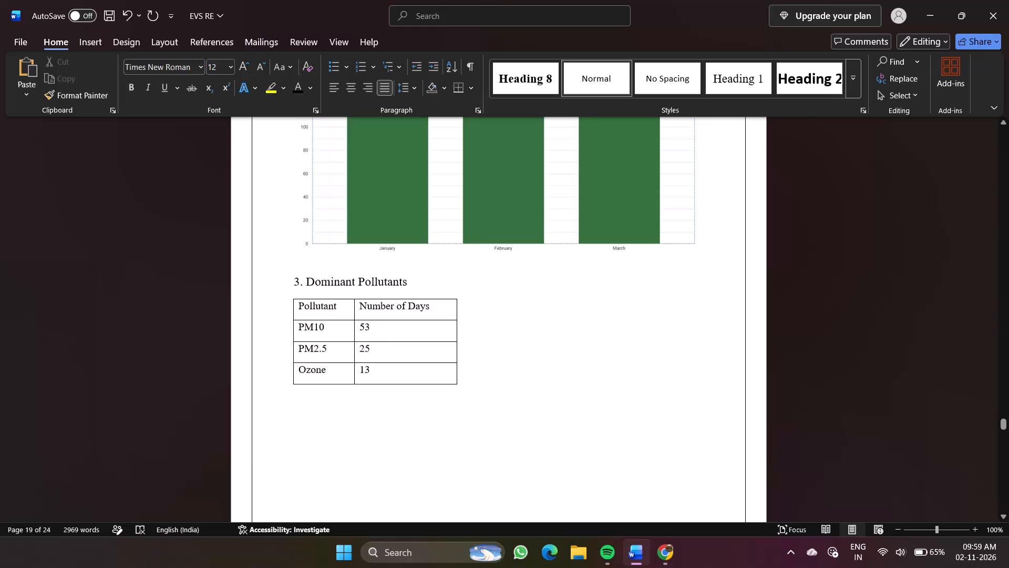
scroll(290, 447, up, 3)
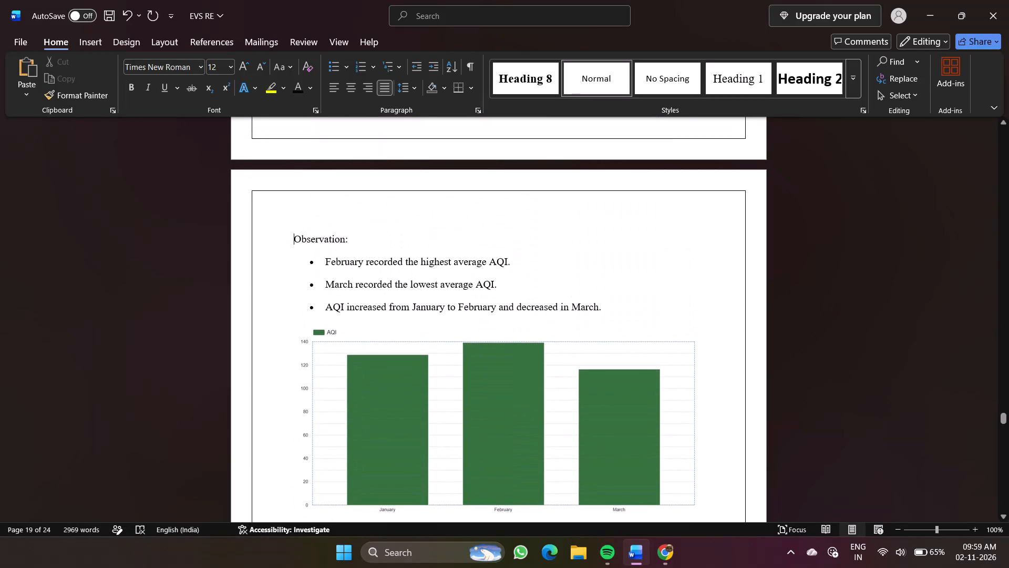
scroll(290, 447, up, 1)
scroll(290, 447, down, 3)
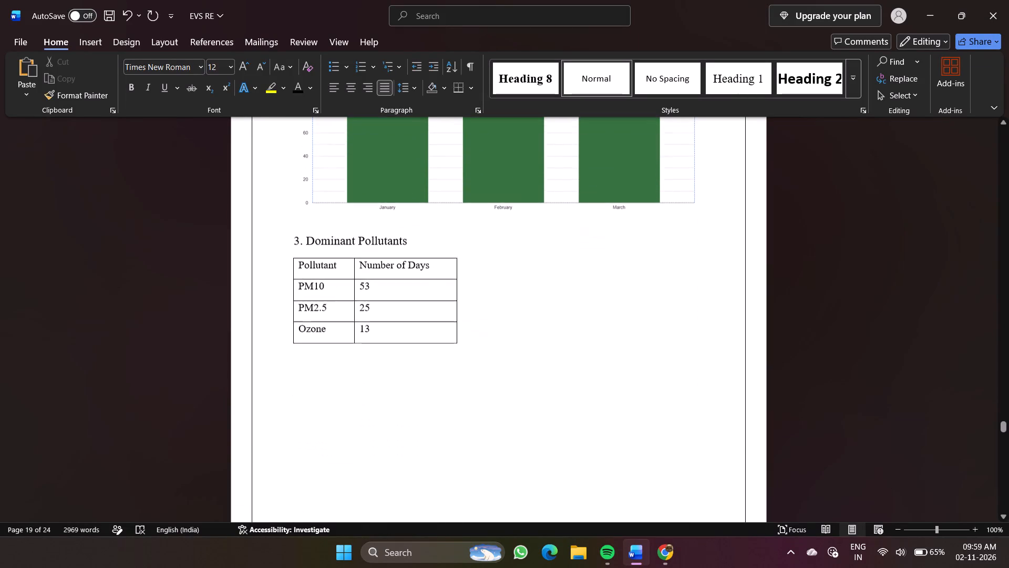
scroll(290, 447, down, 5)
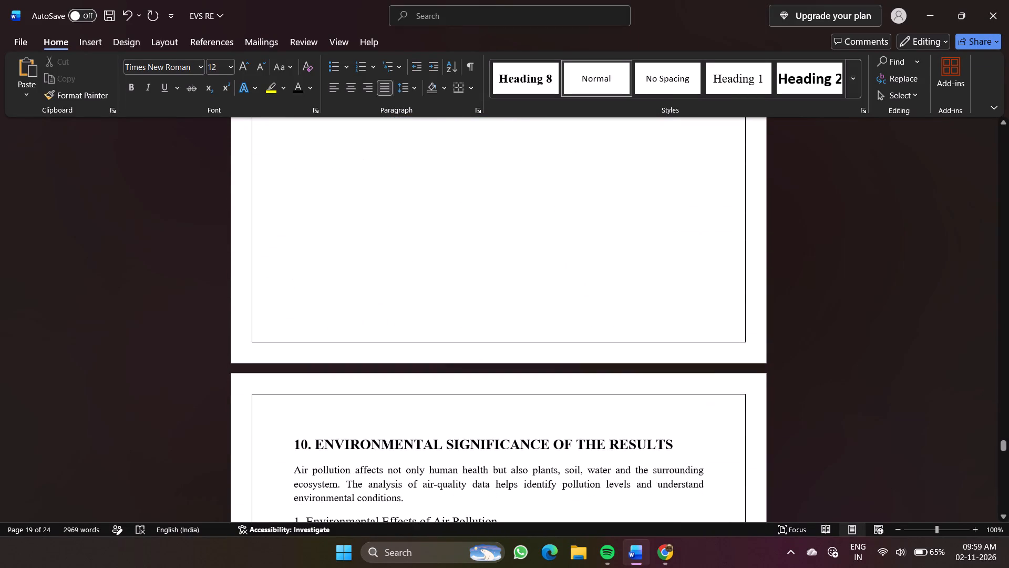
scroll(290, 447, down, 7)
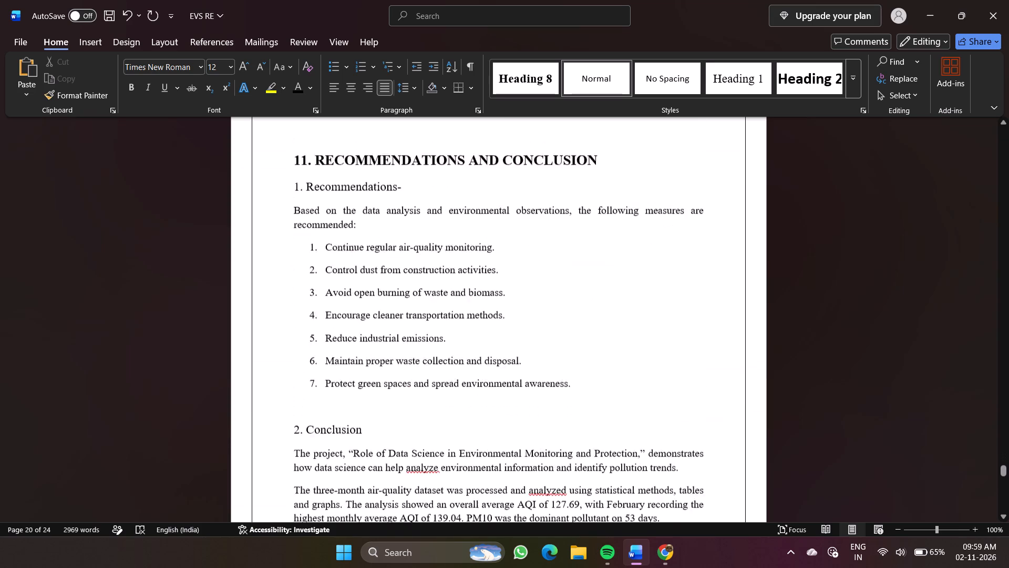
scroll(290, 447, down, 4)
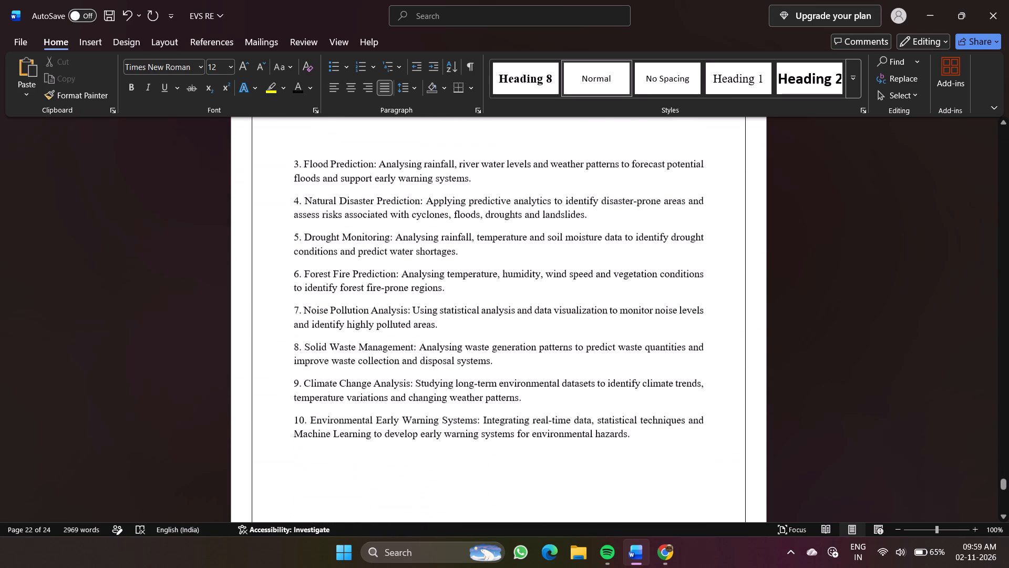
scroll(290, 447, down, 4)
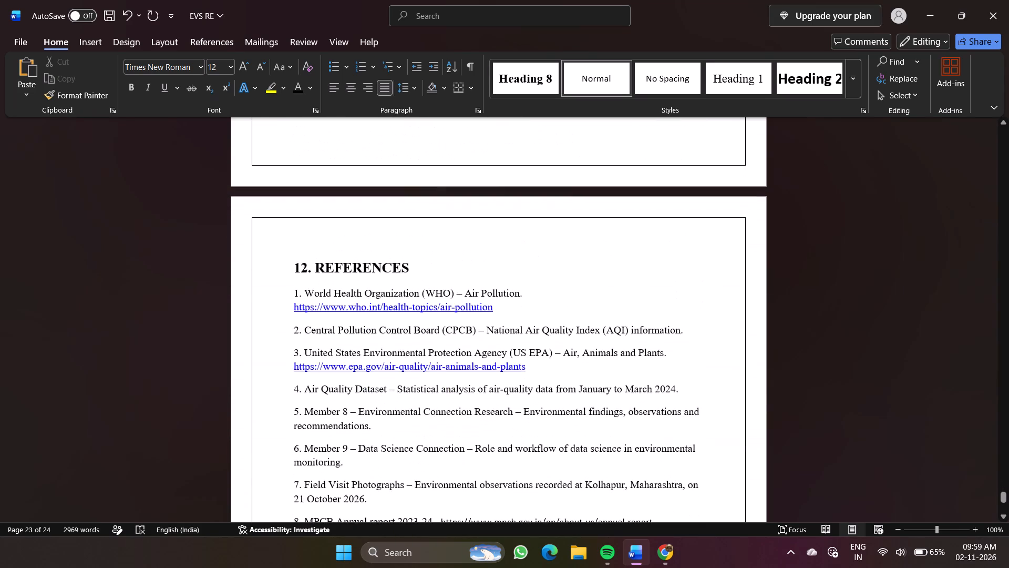
scroll(290, 447, up, 20)
scroll(290, 447, up, 13)
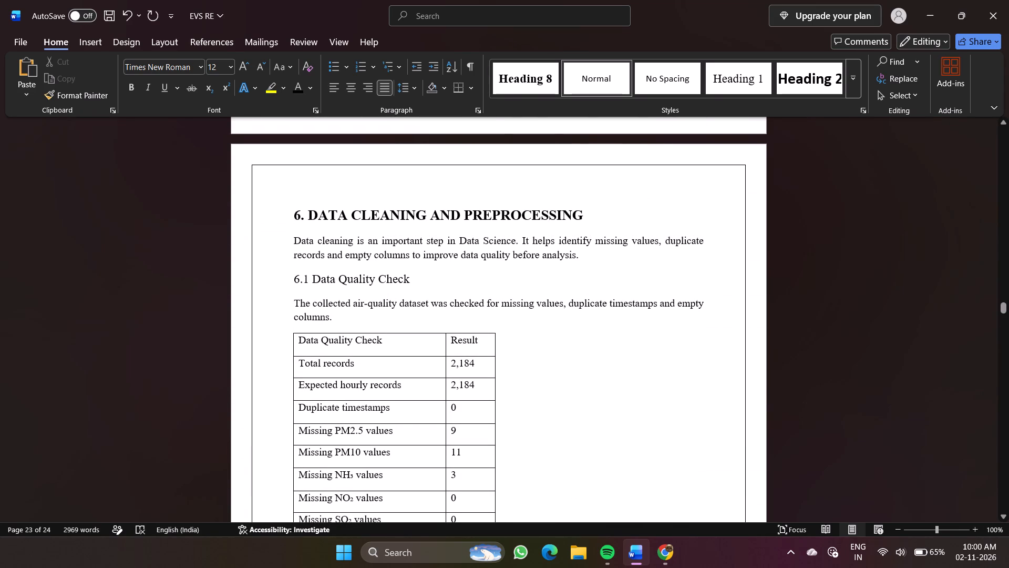
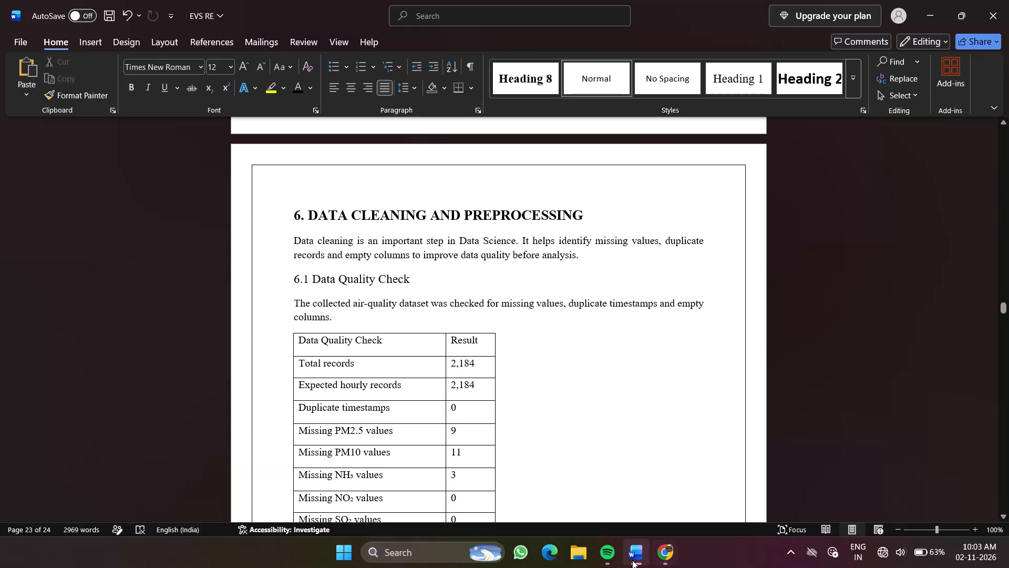
Delete the "7.3 Graphical Representation" heading text below the AQI category table in section 7.
scroll(650, 425, down, 7)
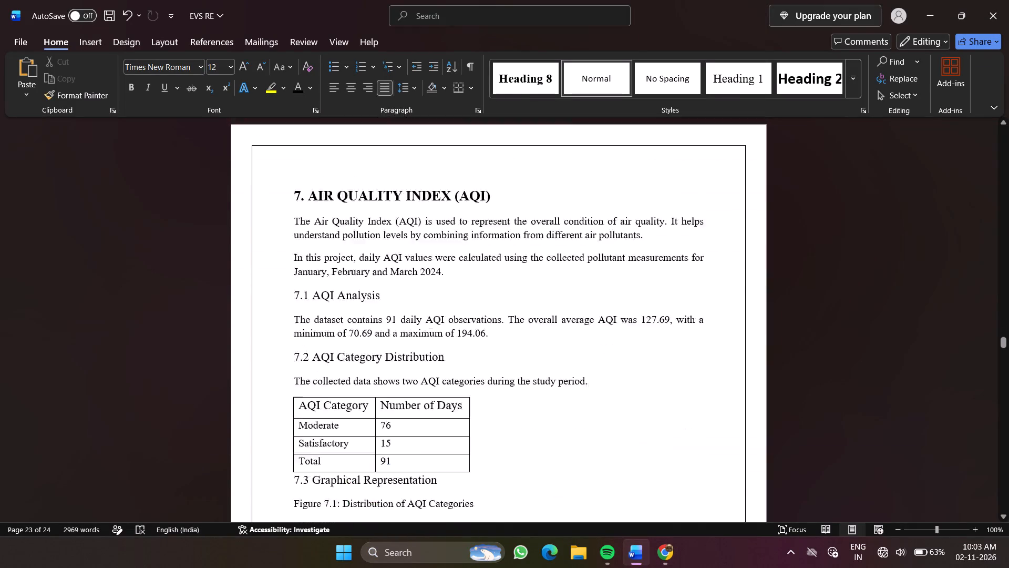
scroll(650, 425, down, 3)
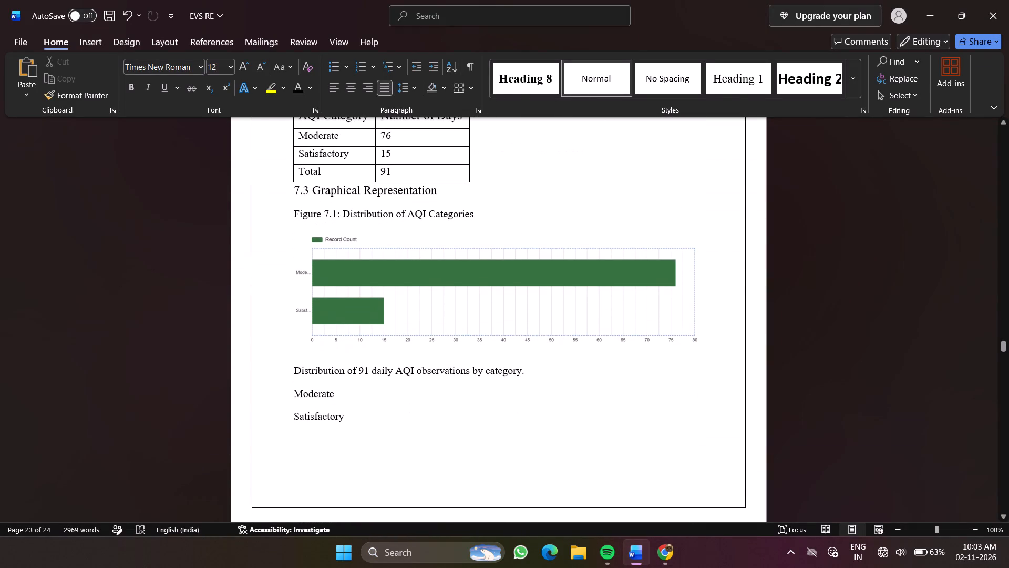
ctrl+scroll(442, 191, down, 2)
click(442, 191)
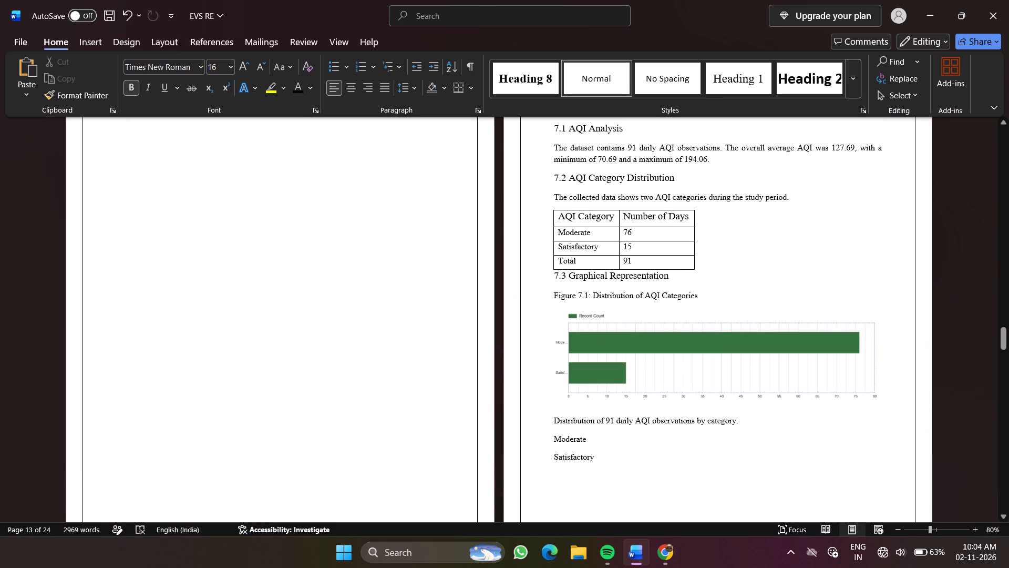
click(668, 275)
key(BackSpace)
key(BackSpace)
key(BackSpace)
key(BackSpace)
key(BackSpace)
key(BackSpace)
key(BackSpace)
key(BackSpace)
key(BackSpace)
key(BackSpace)
key(BackSpace)
key(BackSpace)
key(BackSpace)
key(BackSpace)
key(BackSpace)
key(BackSpace)
key(BackSpace)
key(BackSpace)
key(BackSpace)
key(BackSpace)
key(BackSpace)
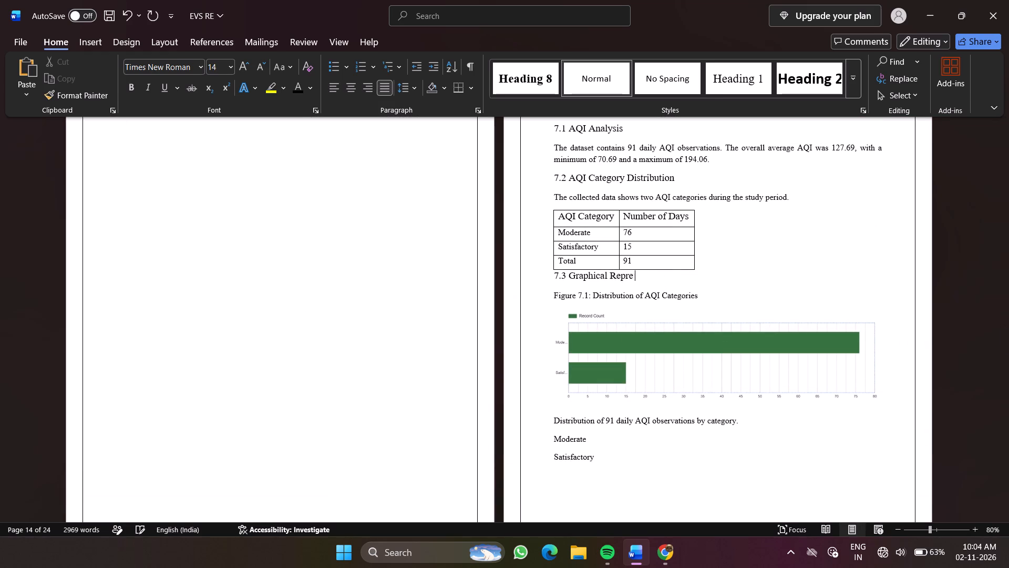
key(BackSpace)
key(BackSpace)
key(BackSpace)
key(BackSpace)
Review the page layout from the 7.4 Observation page through the end of section 12 References.
scroll(800, 305, down, 2)
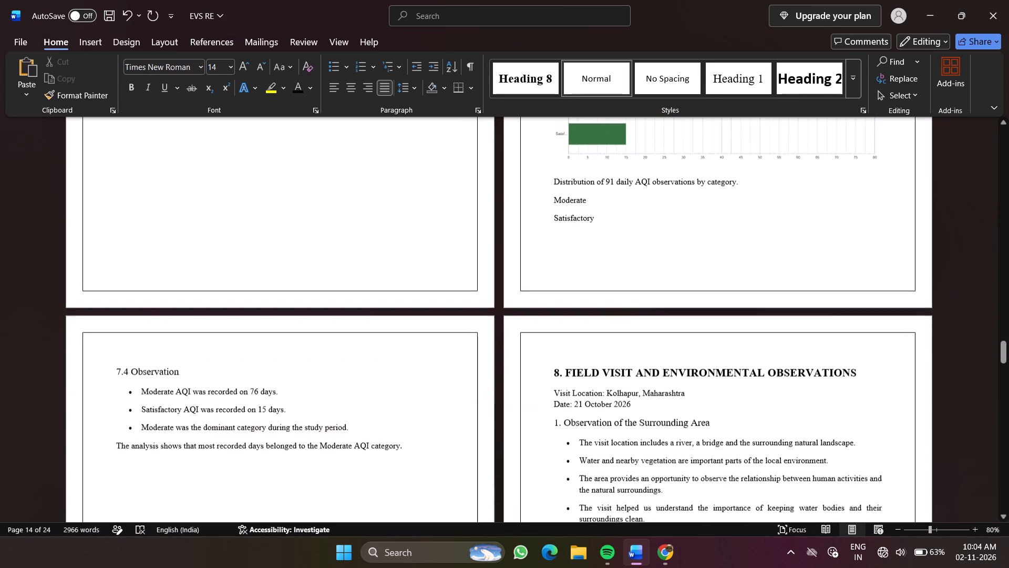
scroll(800, 305, down, 1)
scroll(800, 305, up, 1)
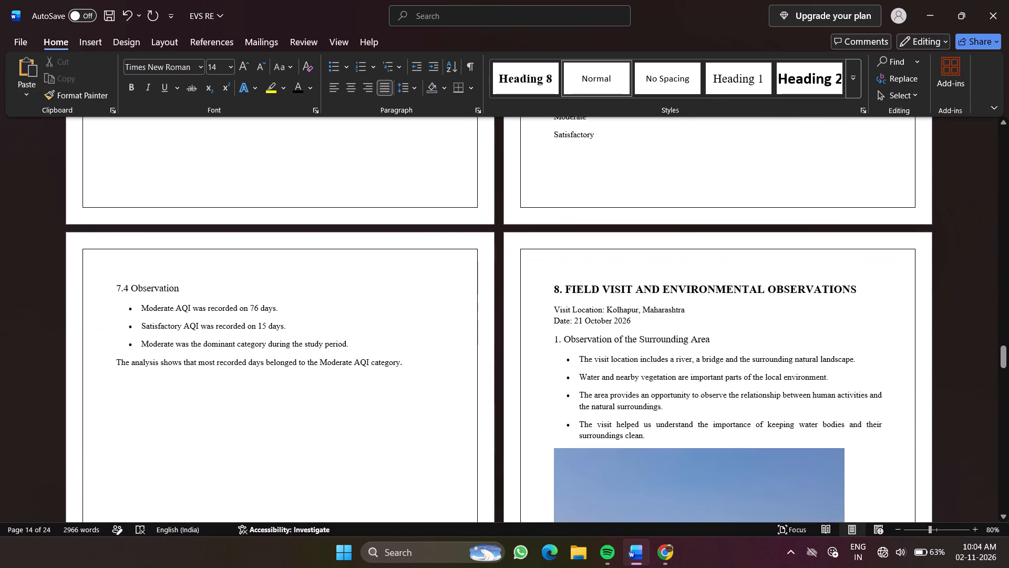
scroll(800, 305, down, 3)
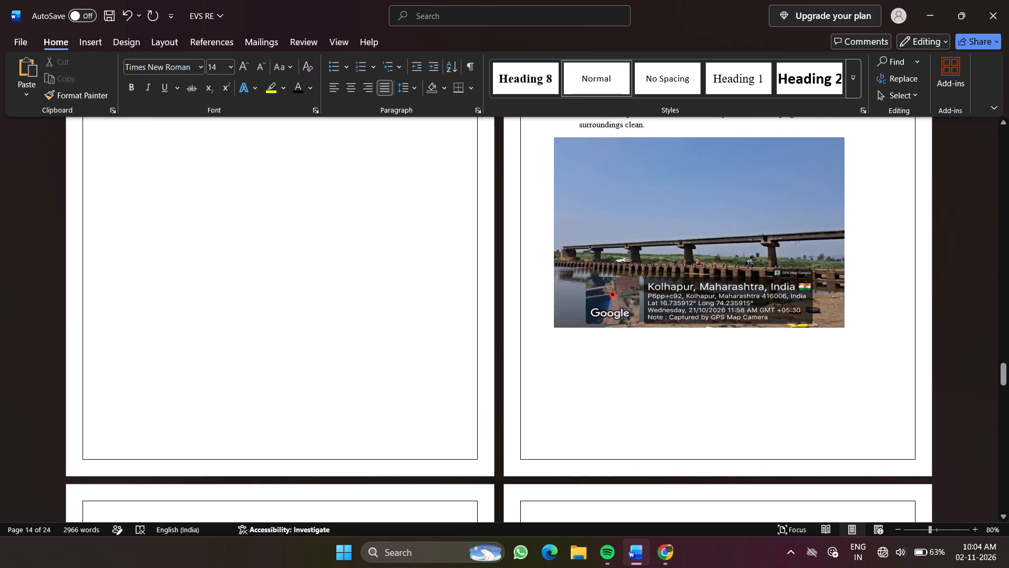
scroll(800, 305, down, 2)
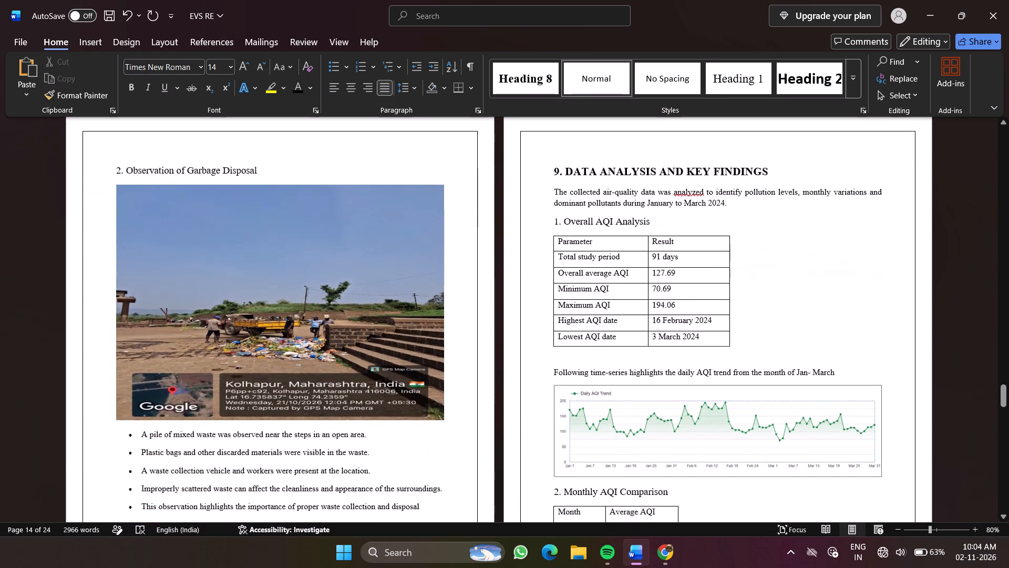
scroll(800, 305, down, 2)
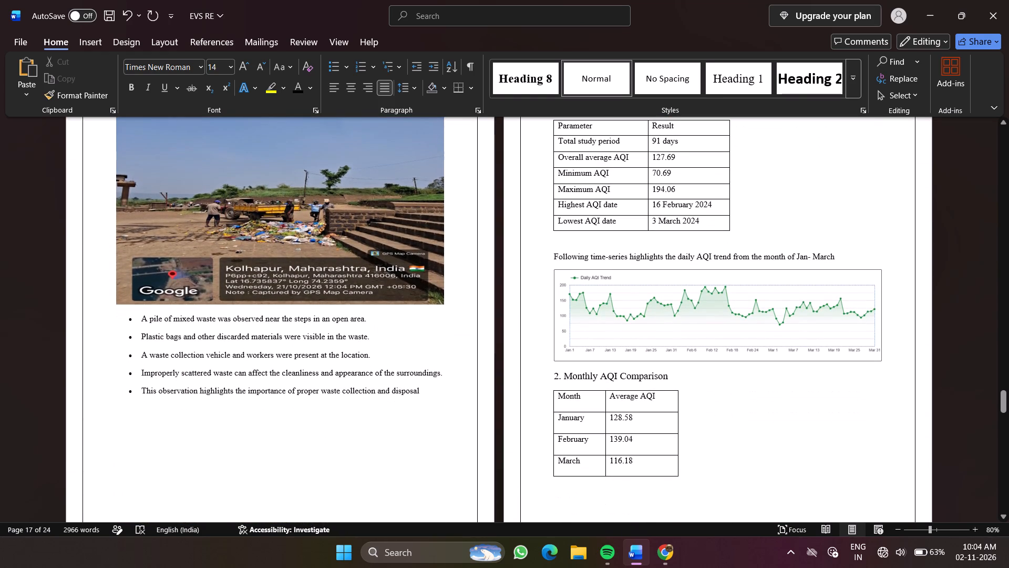
scroll(800, 305, down, 3)
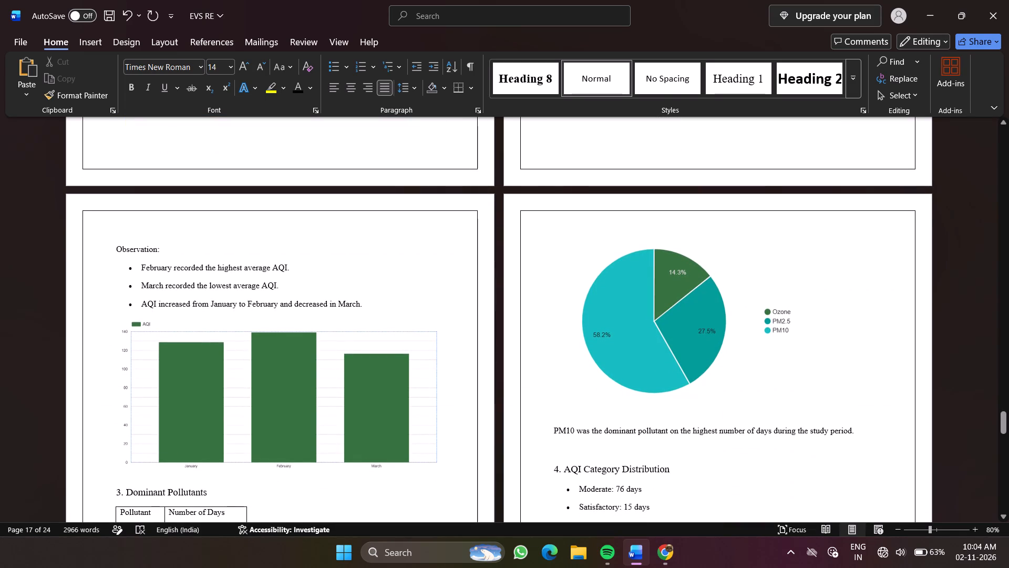
scroll(825, 309, down, 2)
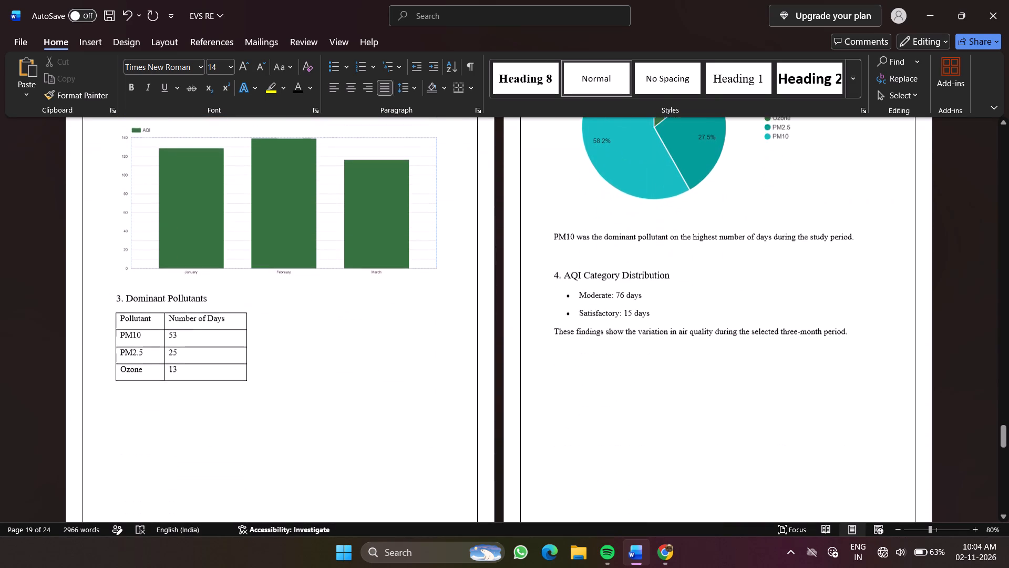
scroll(825, 309, down, 4)
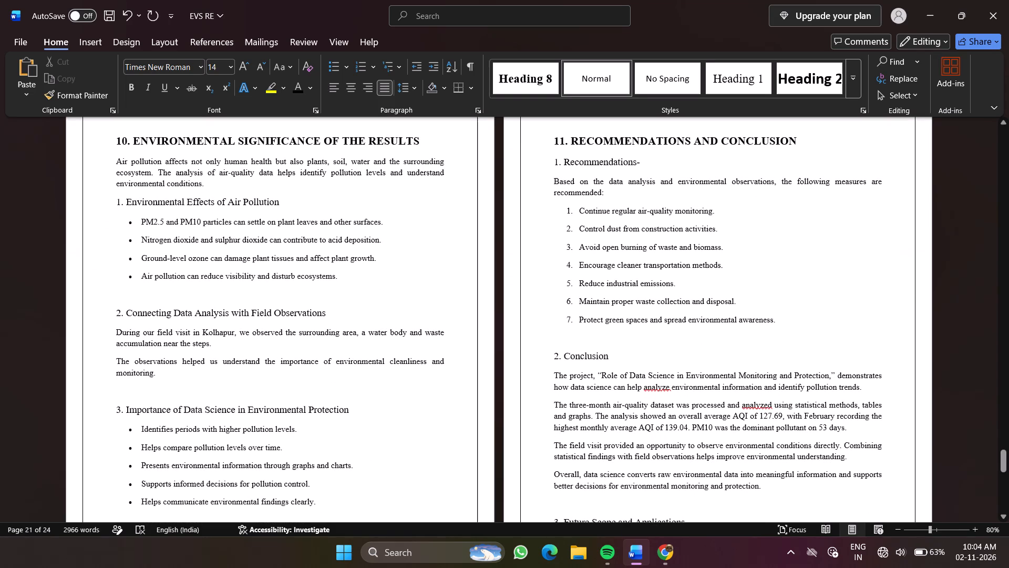
scroll(825, 309, down, 1)
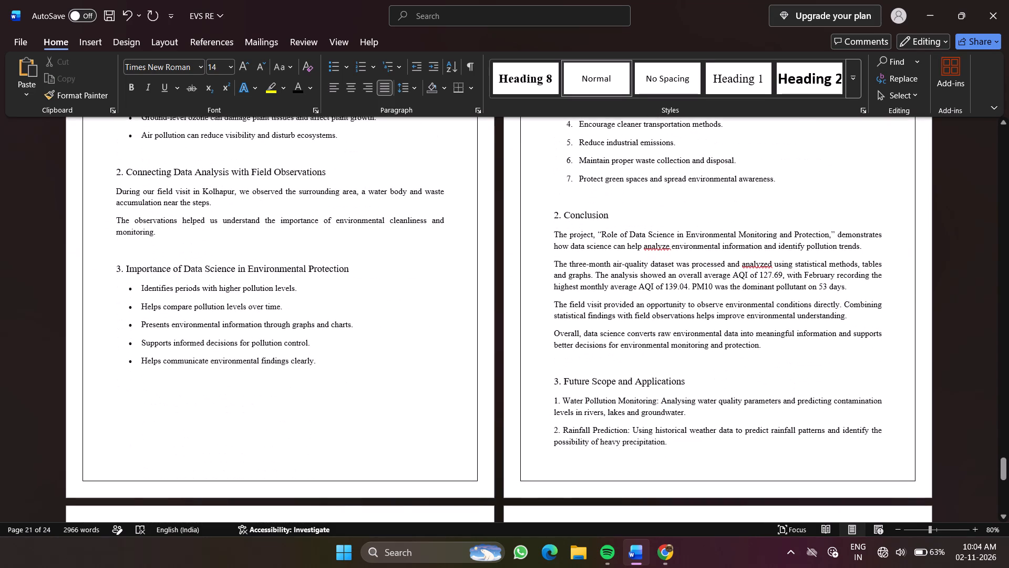
scroll(825, 309, down, 2)
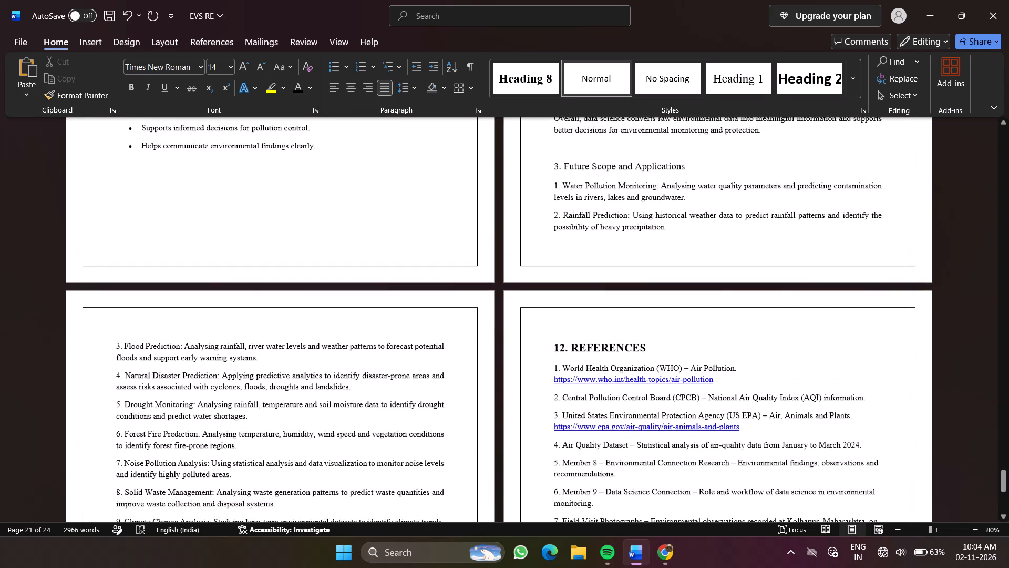
scroll(825, 309, down, 1)
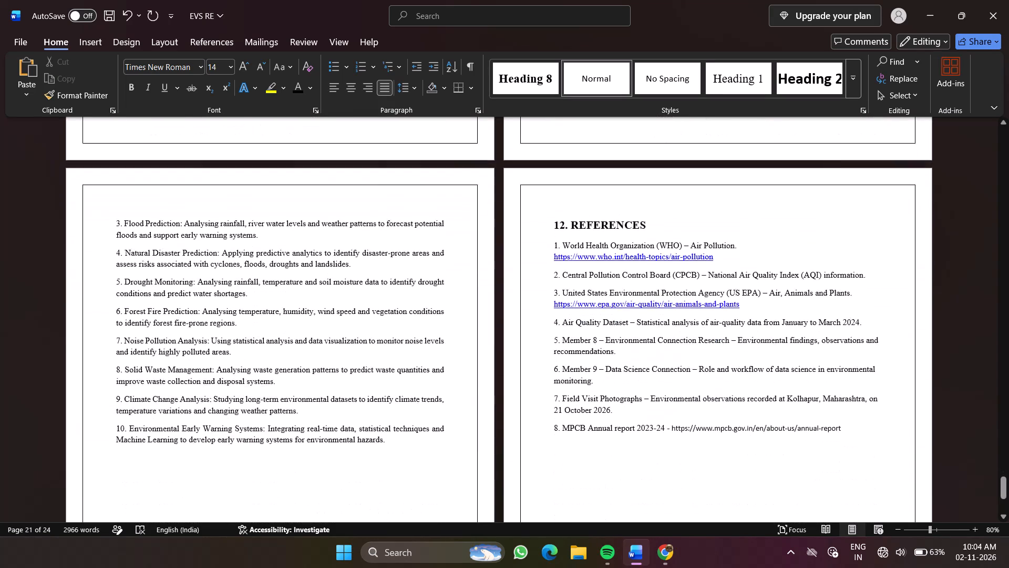
scroll(825, 309, down, 4)
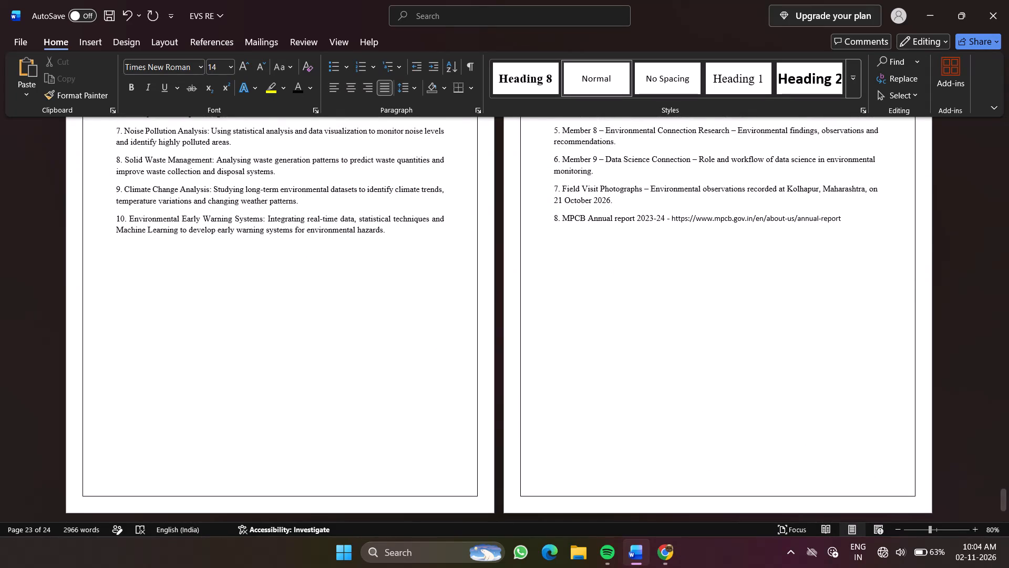
Change the "NAMES" column header in the Declaration page's student table to "Name".
scroll(828, 233, up, 20)
scroll(828, 233, up, 20)
scroll(828, 233, up, 20)
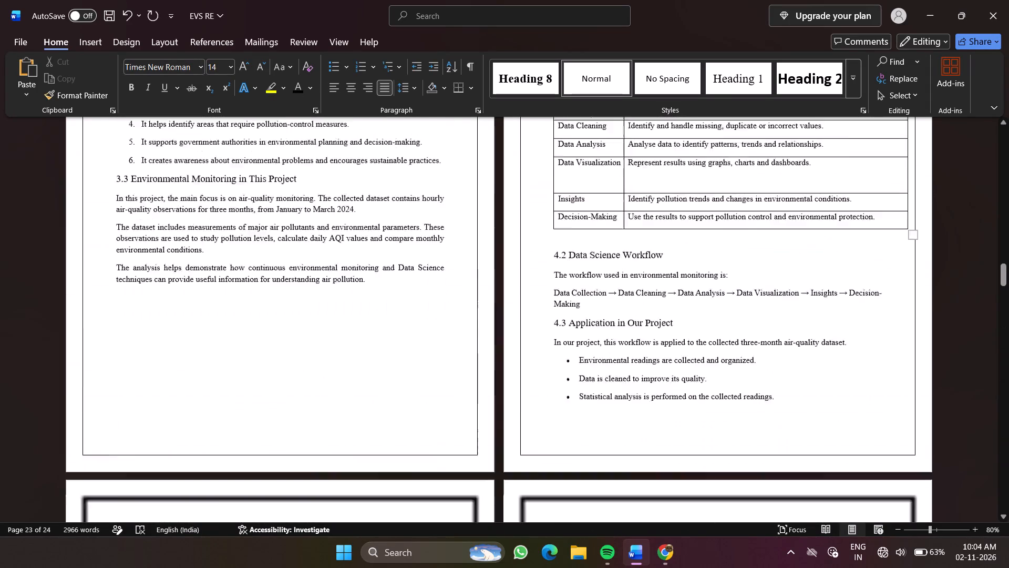
scroll(828, 233, up, 20)
scroll(828, 233, up, 20)
scroll(828, 233, up, 20)
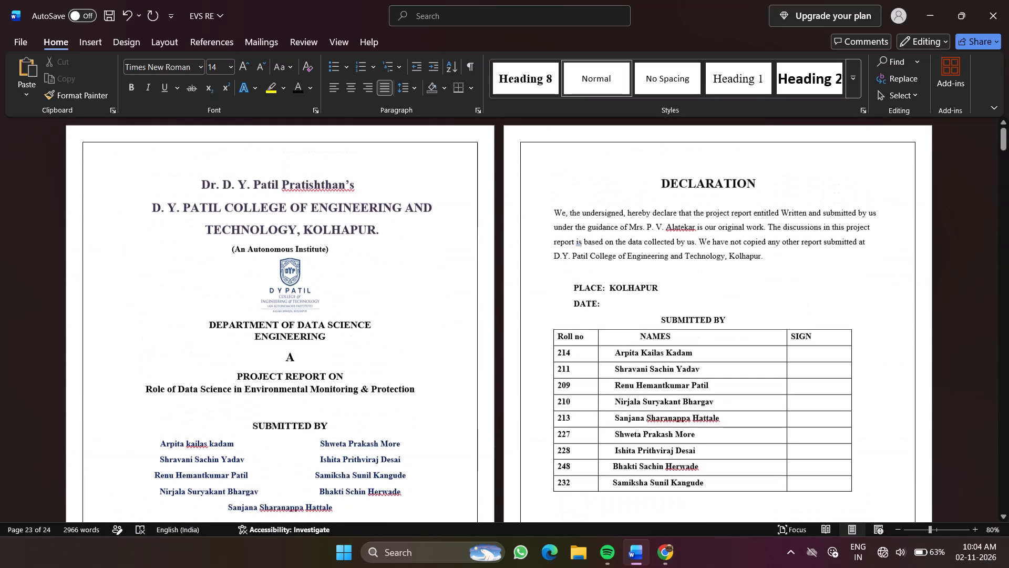
scroll(735, 270, down, 2)
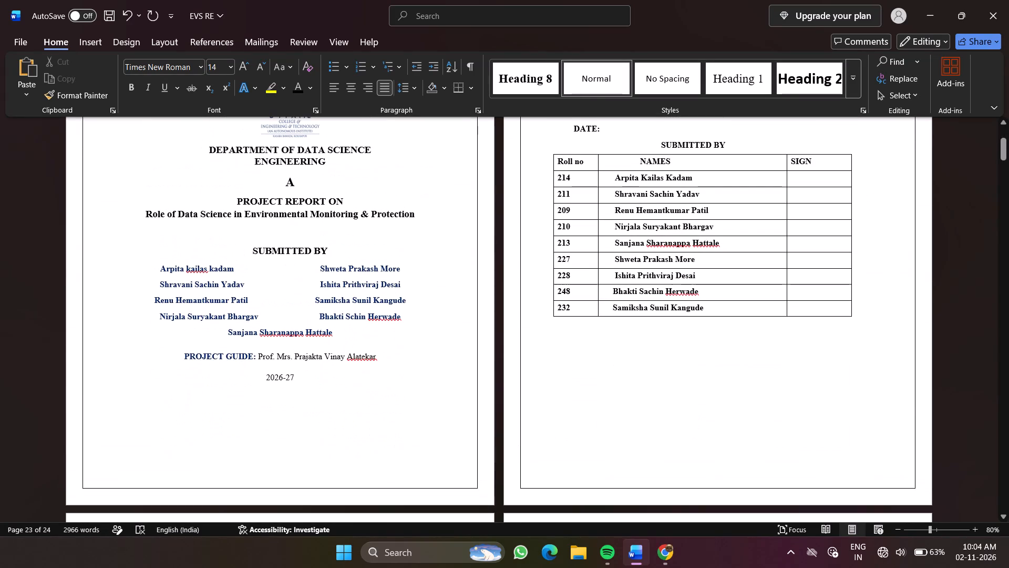
click(794, 165)
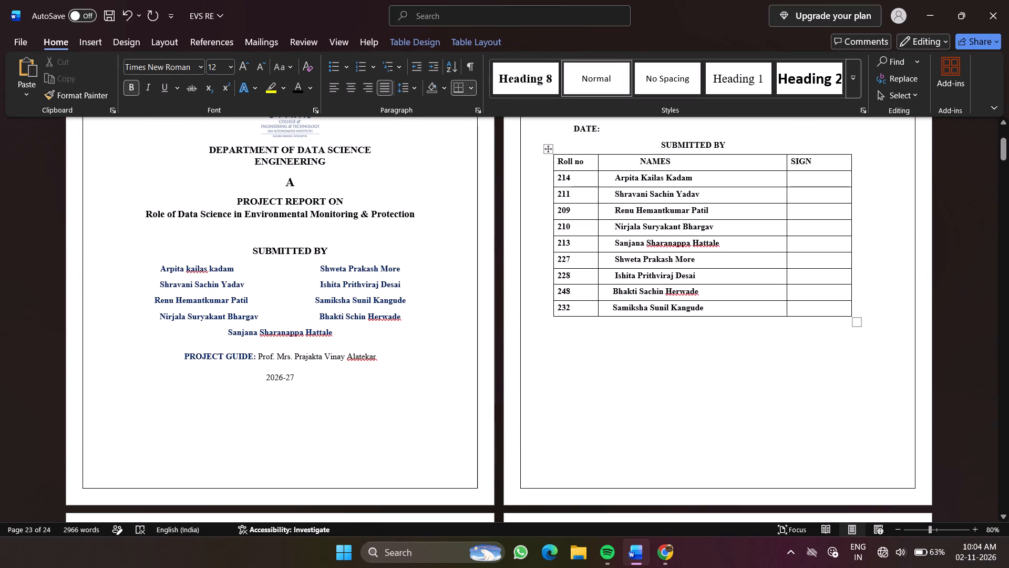
click(794, 165)
key(Left)
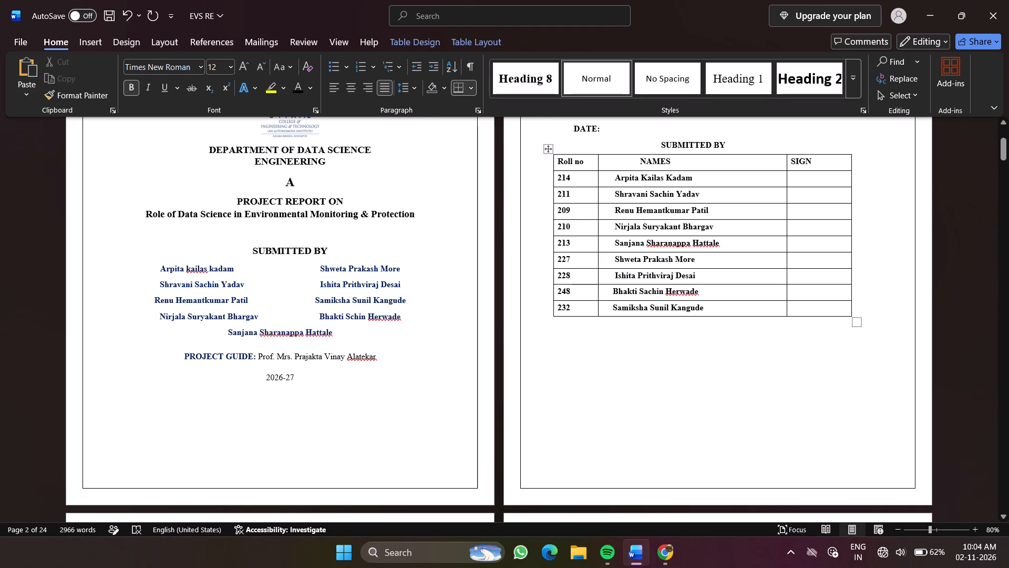
click(670, 164)
key(BackSpace)
key(BackSpace)
key(BackSpace)
key(BackSpace)
text(ame)
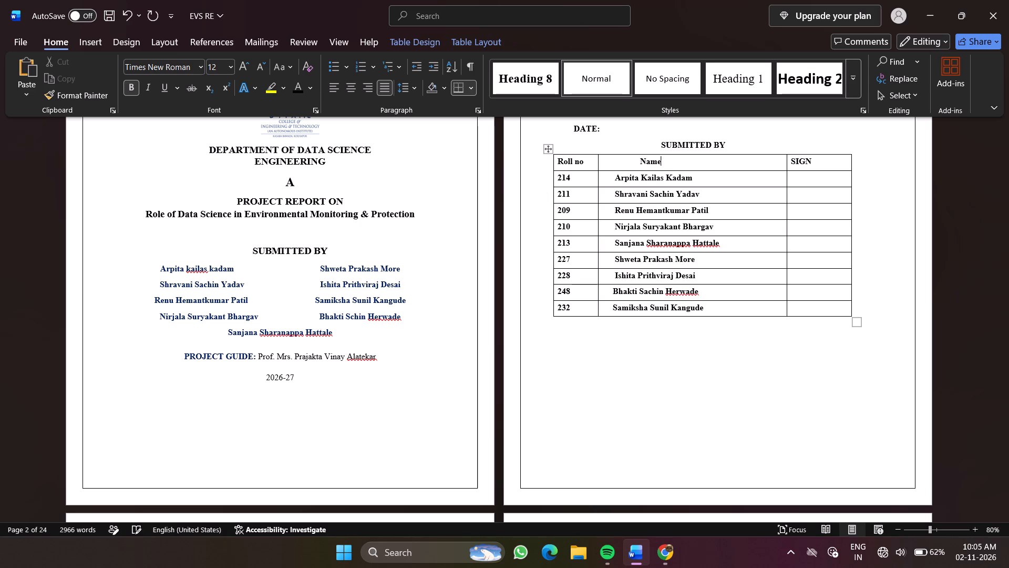
Change the "SIGN" column header in the Declaration page's student table to "Signature".
click(813, 160)
key(BackSpace)
key(BackSpace)
key(BackSpace)
text(ign)
text(ature)
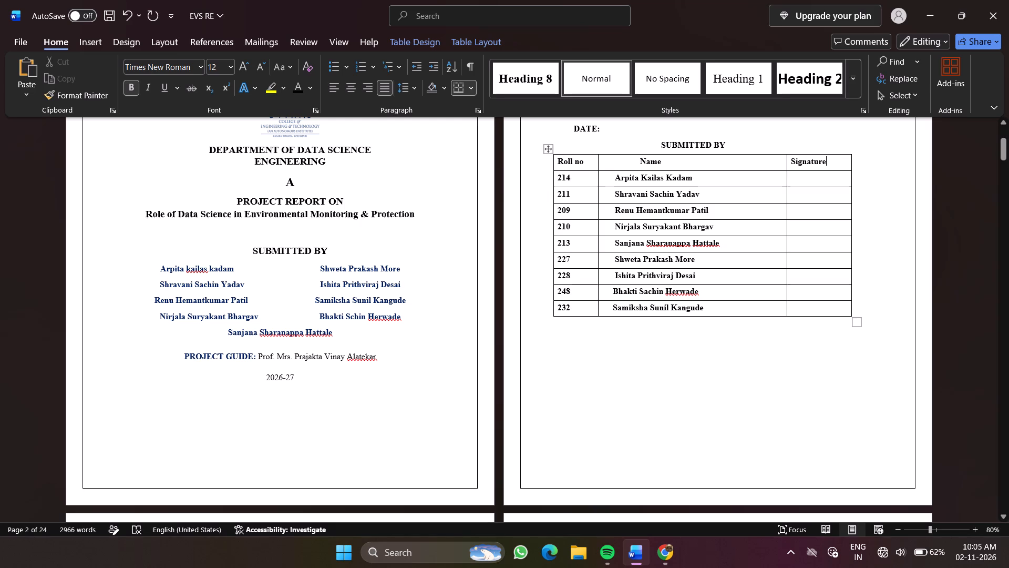
Review the Certificate, Acknowledgement, Index and opening section pages, and return to the cover page.
scroll(966, 344, left, 1)
scroll(966, 344, down, 1)
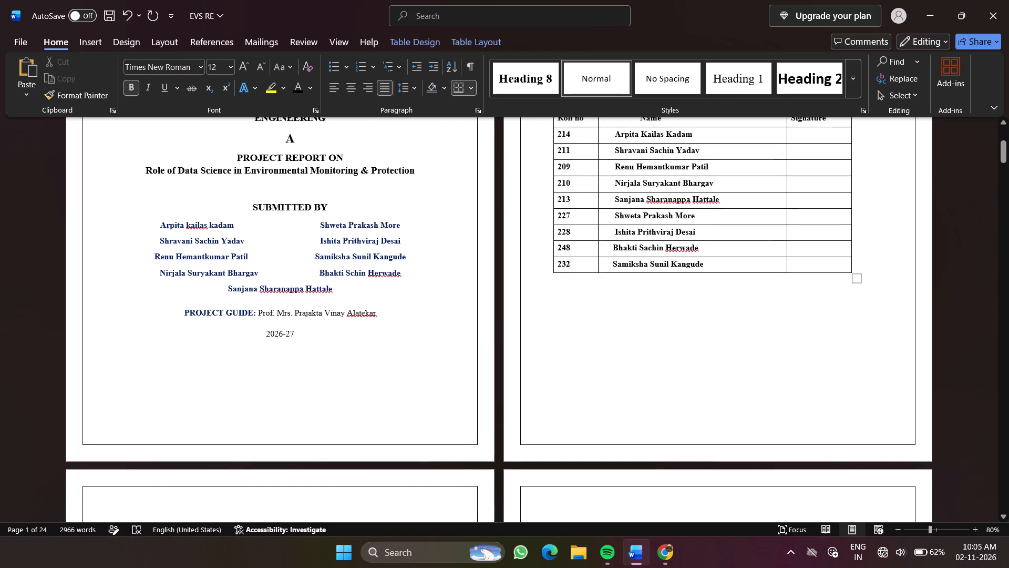
scroll(966, 344, down, 3)
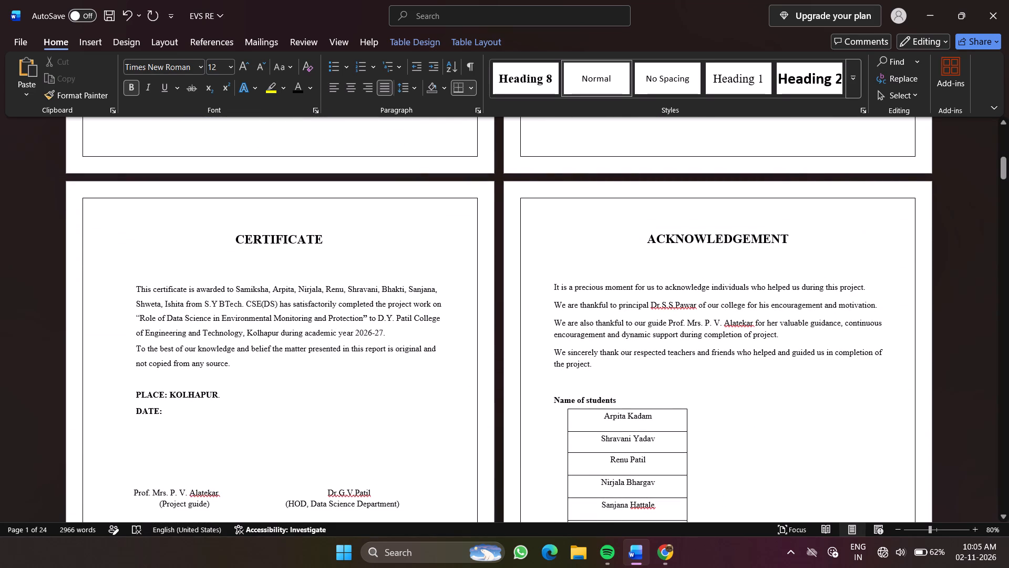
scroll(966, 344, down, 3)
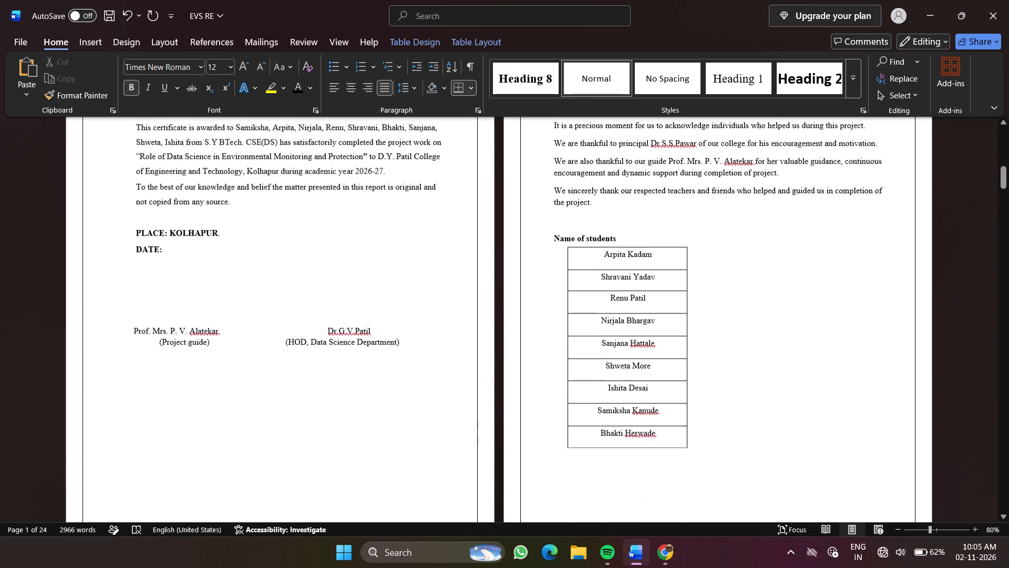
scroll(966, 344, down, 3)
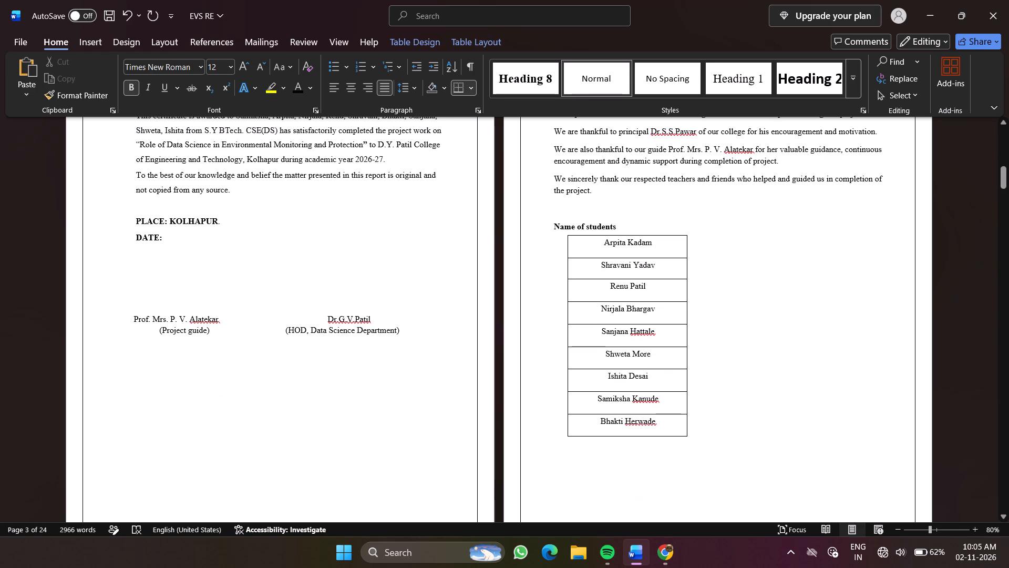
scroll(966, 344, down, 3)
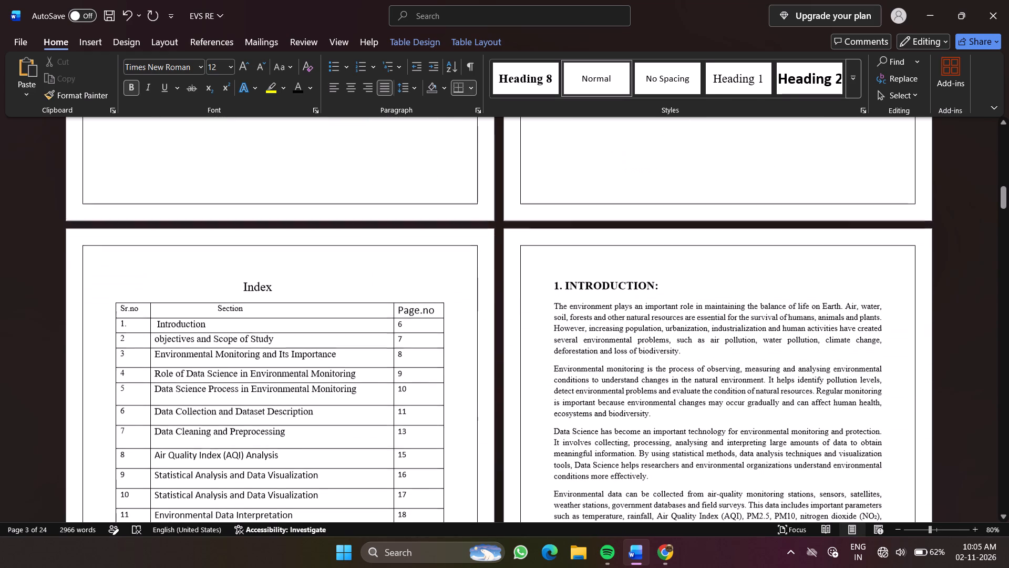
scroll(966, 344, down, 4)
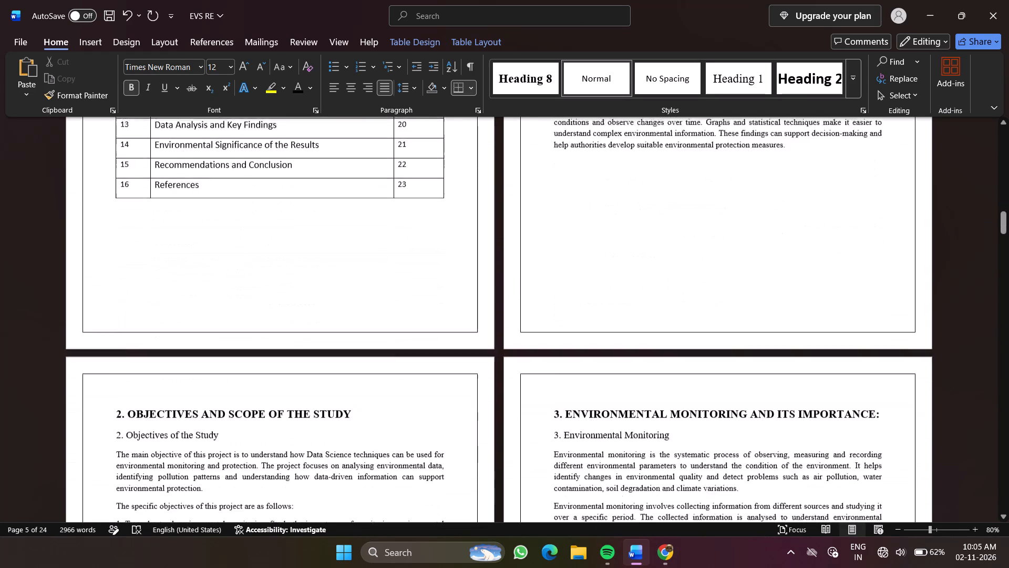
scroll(966, 344, down, 1)
scroll(966, 344, up, 10)
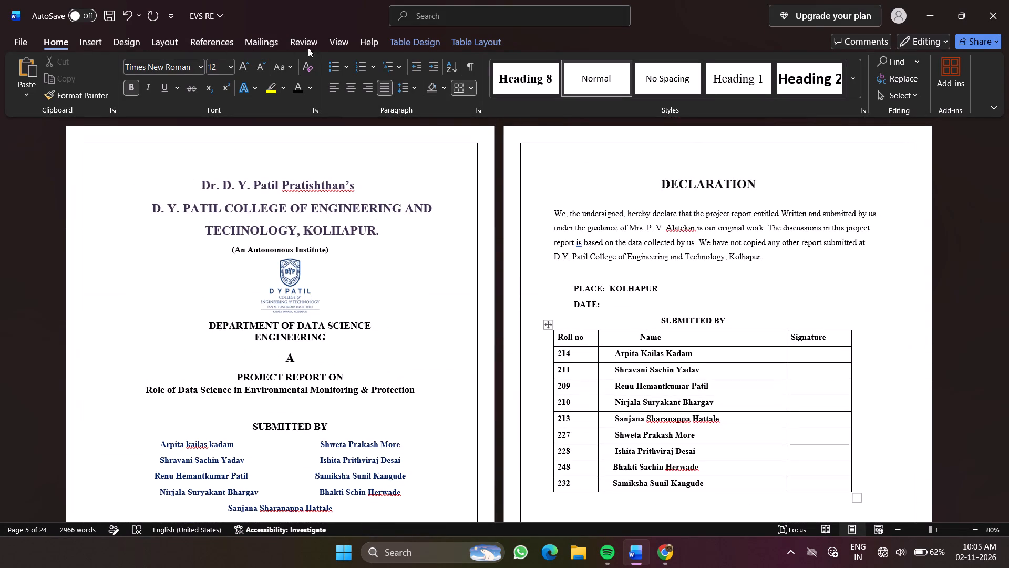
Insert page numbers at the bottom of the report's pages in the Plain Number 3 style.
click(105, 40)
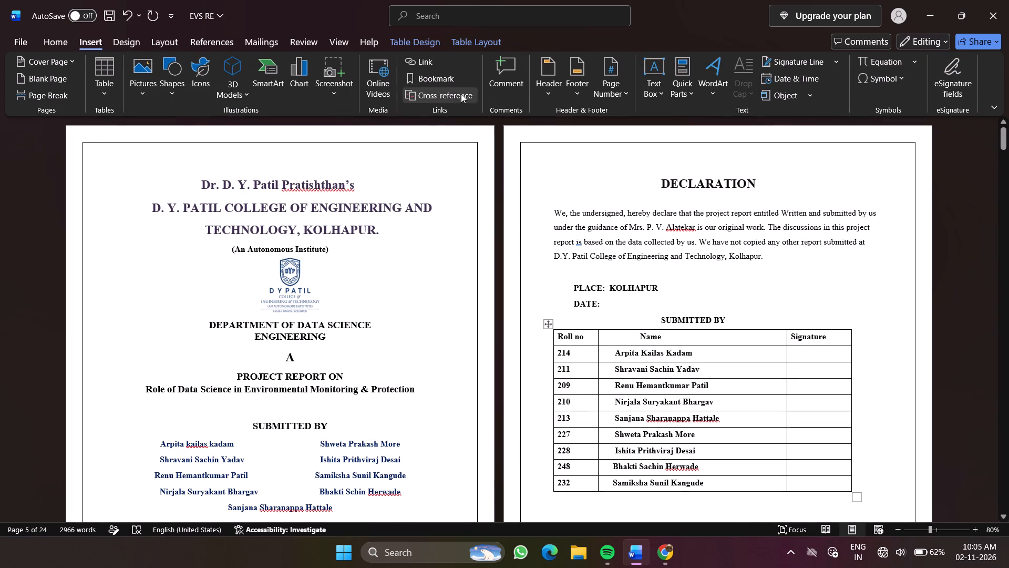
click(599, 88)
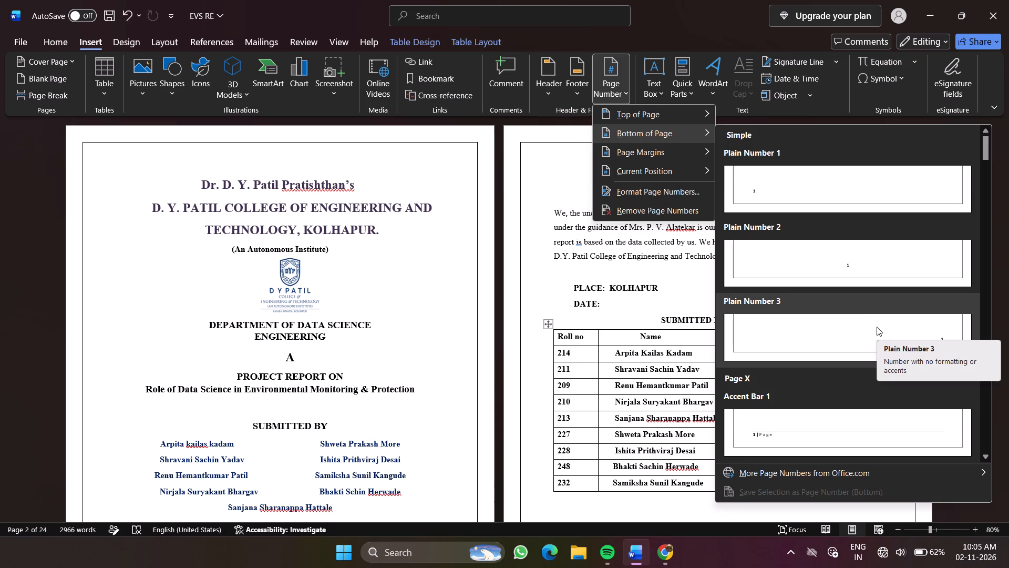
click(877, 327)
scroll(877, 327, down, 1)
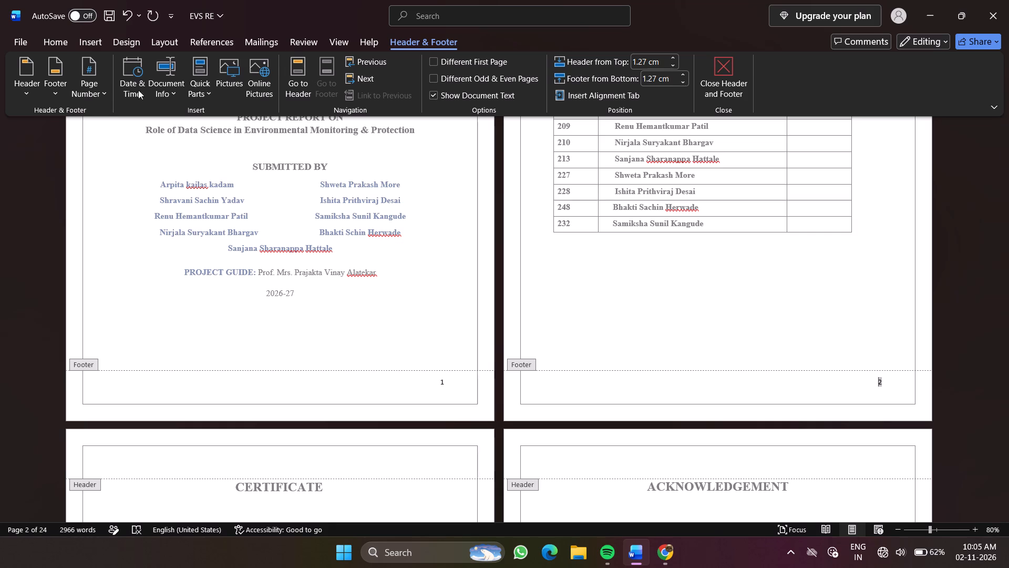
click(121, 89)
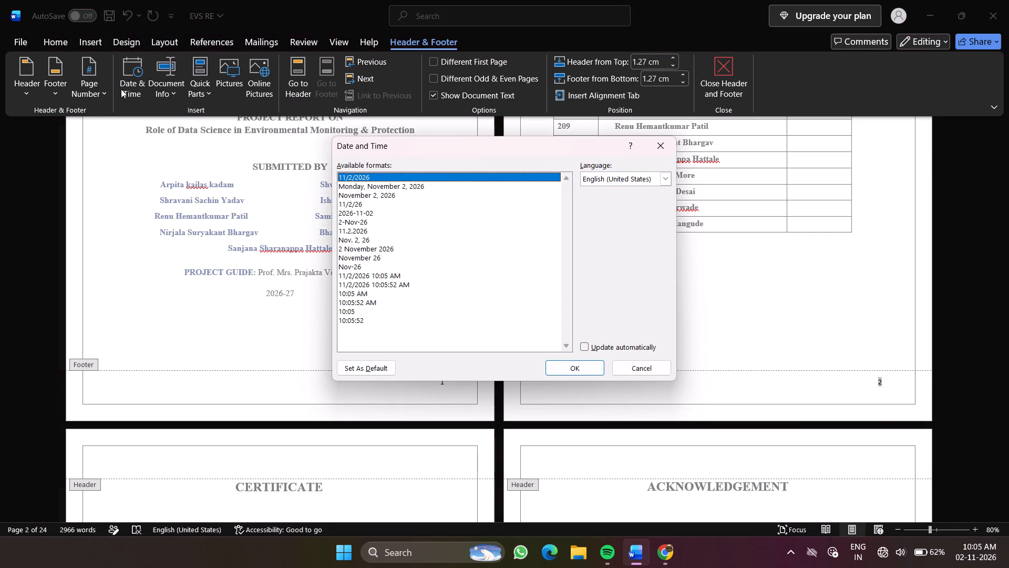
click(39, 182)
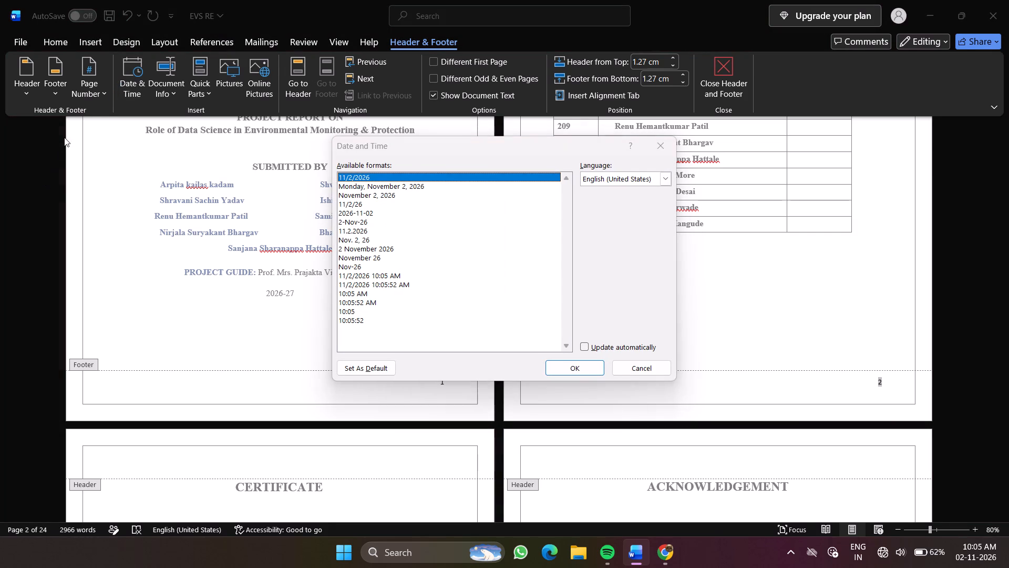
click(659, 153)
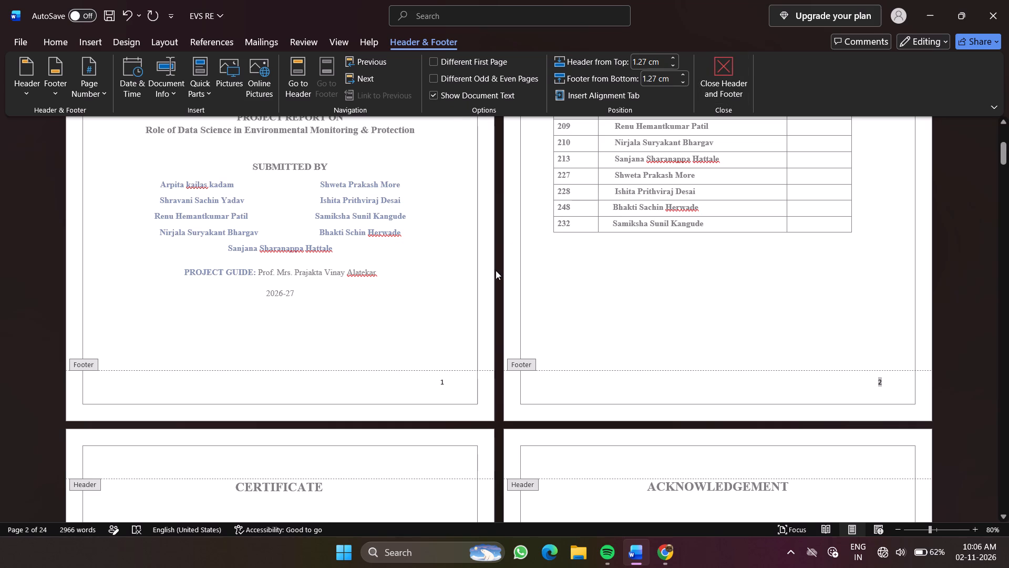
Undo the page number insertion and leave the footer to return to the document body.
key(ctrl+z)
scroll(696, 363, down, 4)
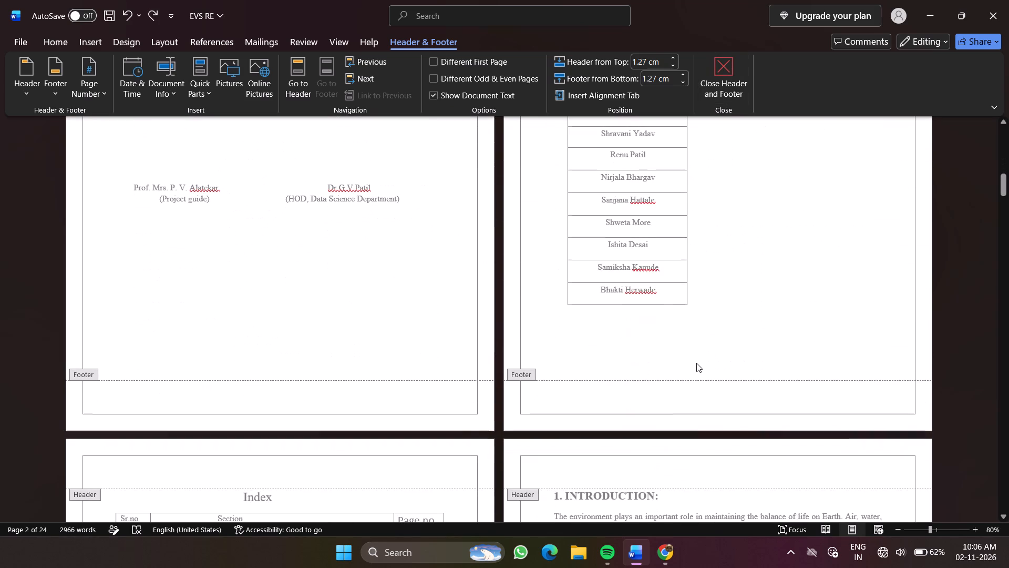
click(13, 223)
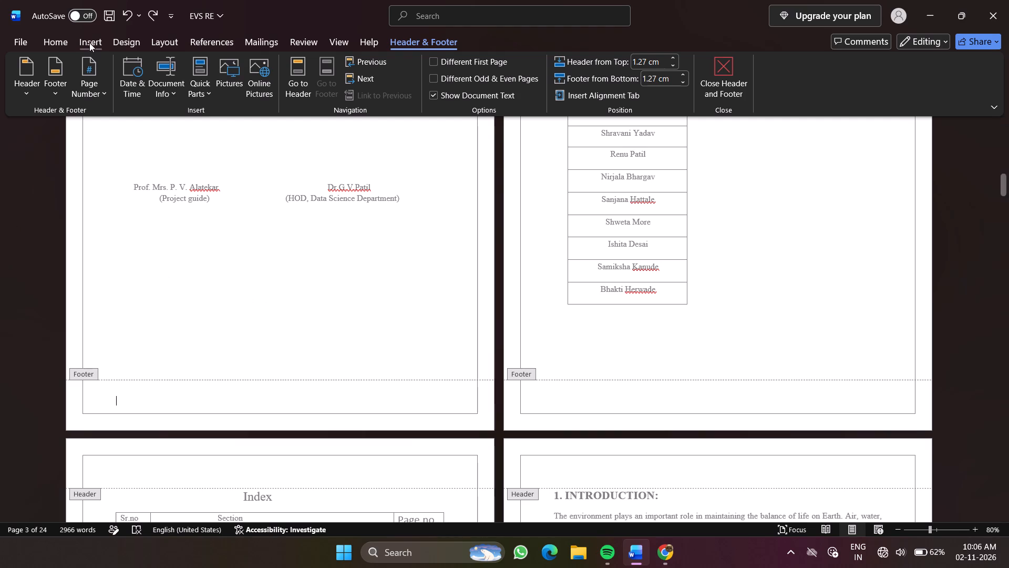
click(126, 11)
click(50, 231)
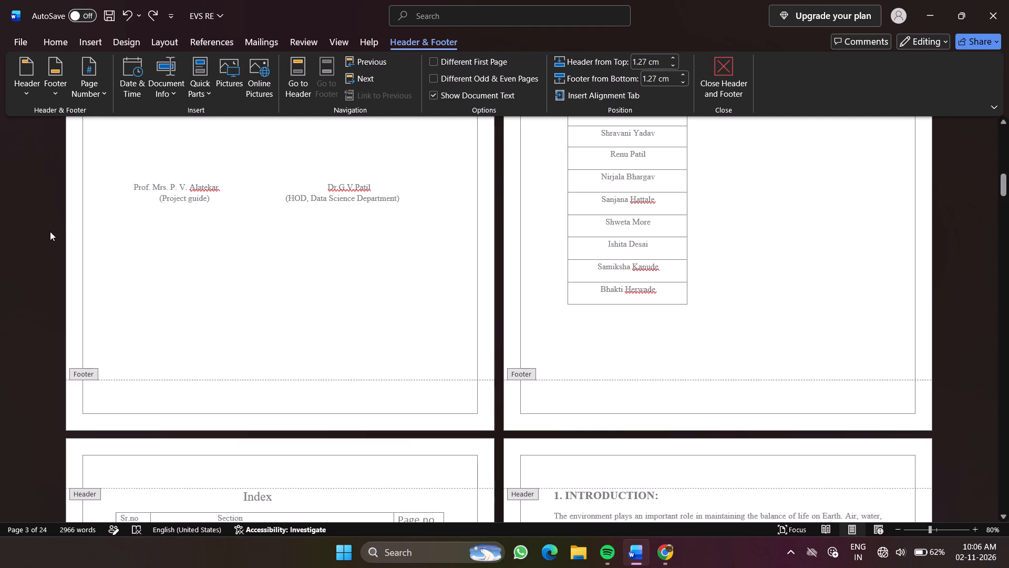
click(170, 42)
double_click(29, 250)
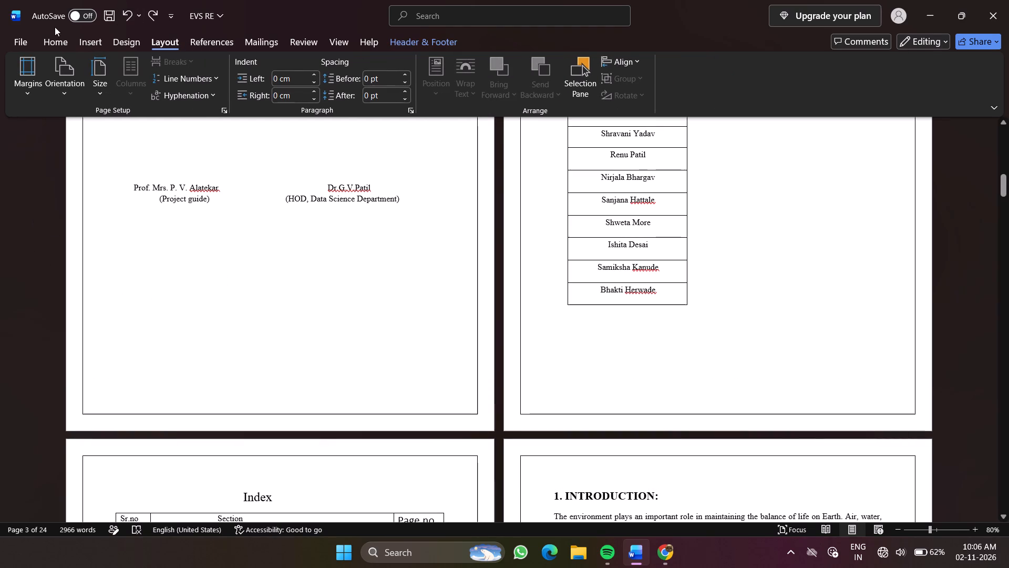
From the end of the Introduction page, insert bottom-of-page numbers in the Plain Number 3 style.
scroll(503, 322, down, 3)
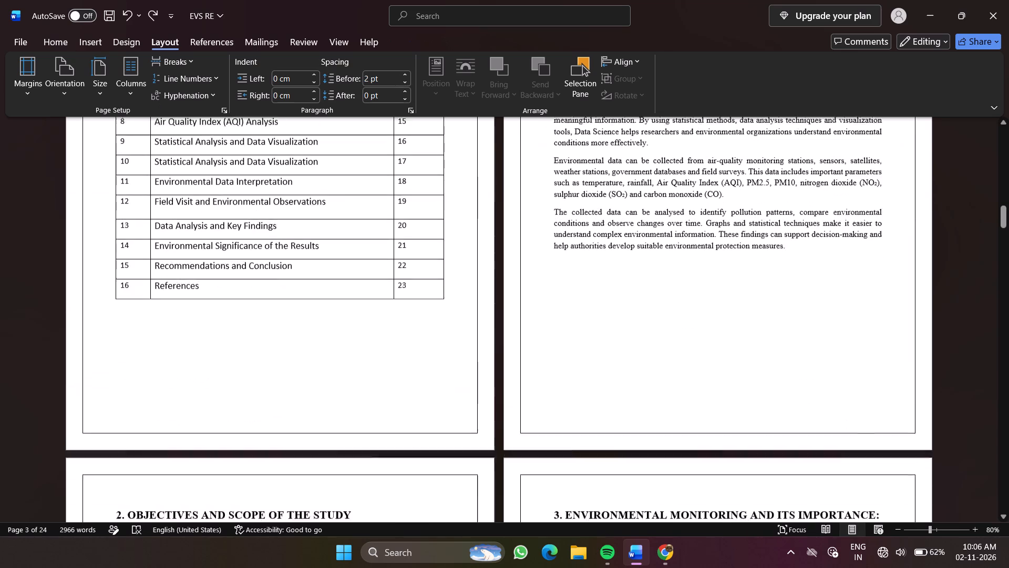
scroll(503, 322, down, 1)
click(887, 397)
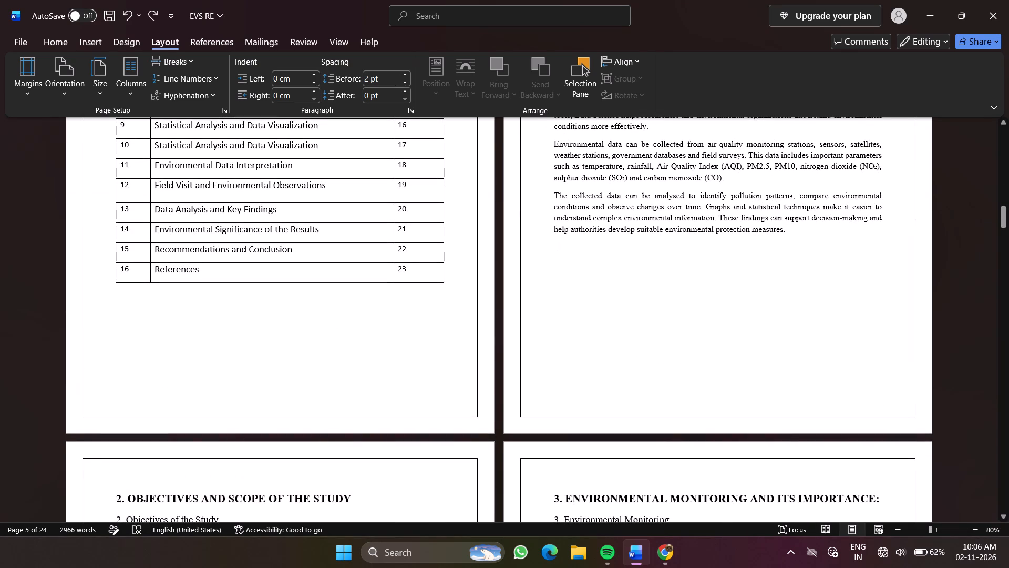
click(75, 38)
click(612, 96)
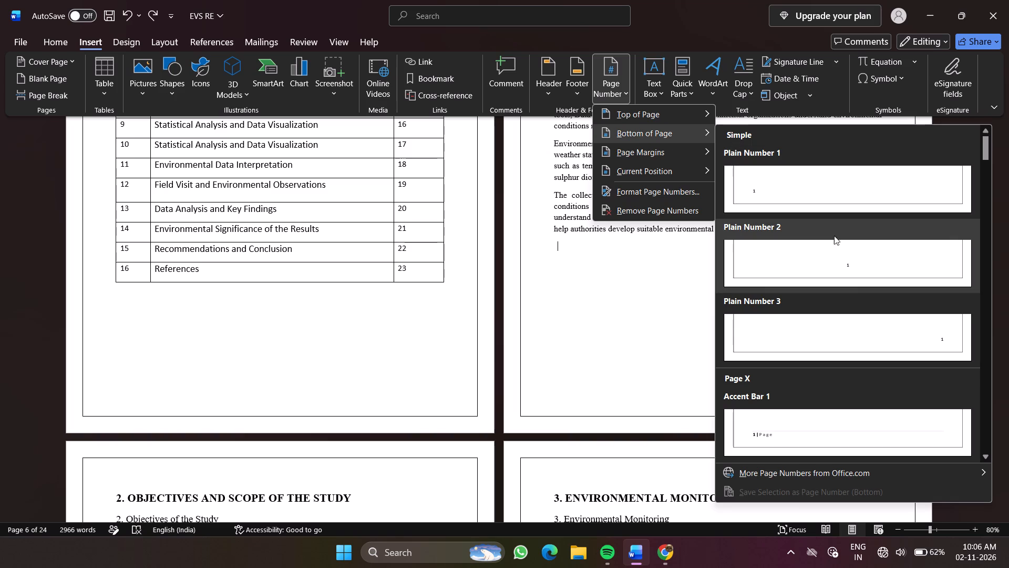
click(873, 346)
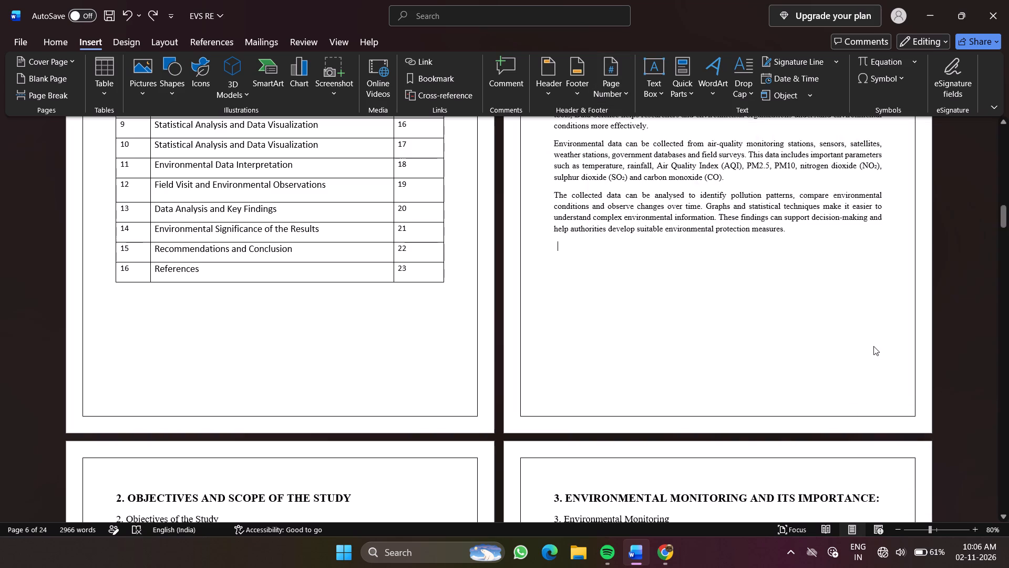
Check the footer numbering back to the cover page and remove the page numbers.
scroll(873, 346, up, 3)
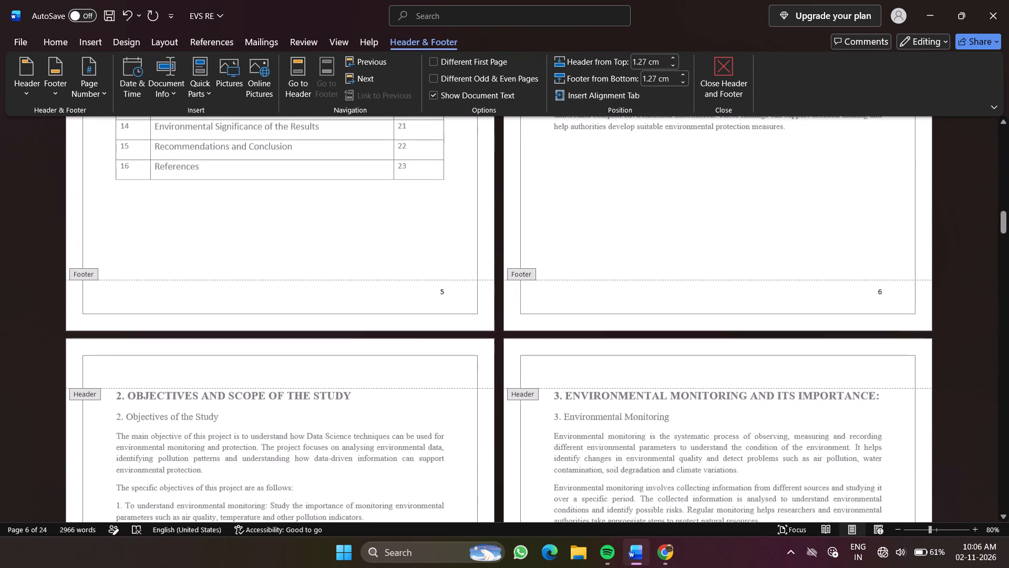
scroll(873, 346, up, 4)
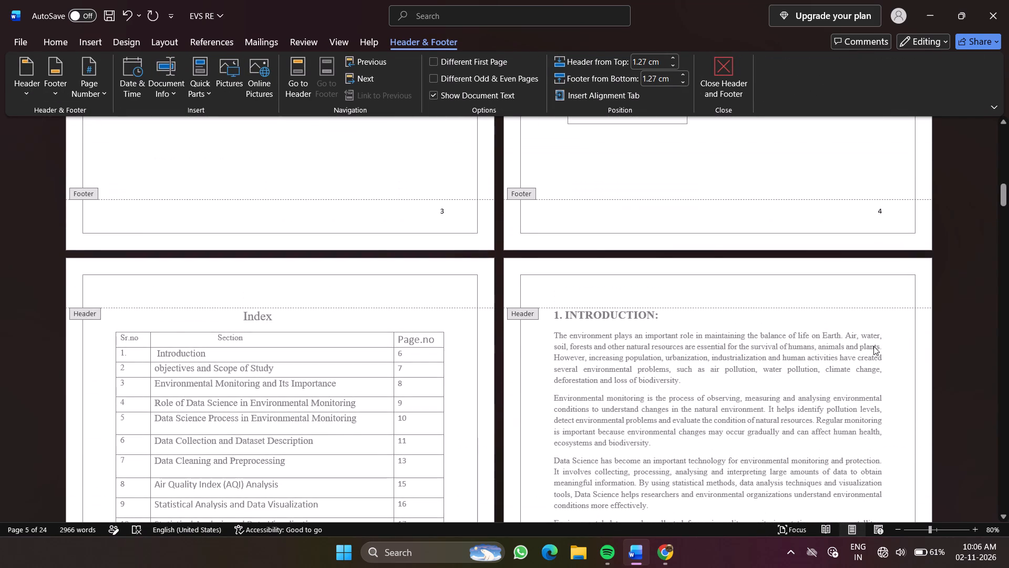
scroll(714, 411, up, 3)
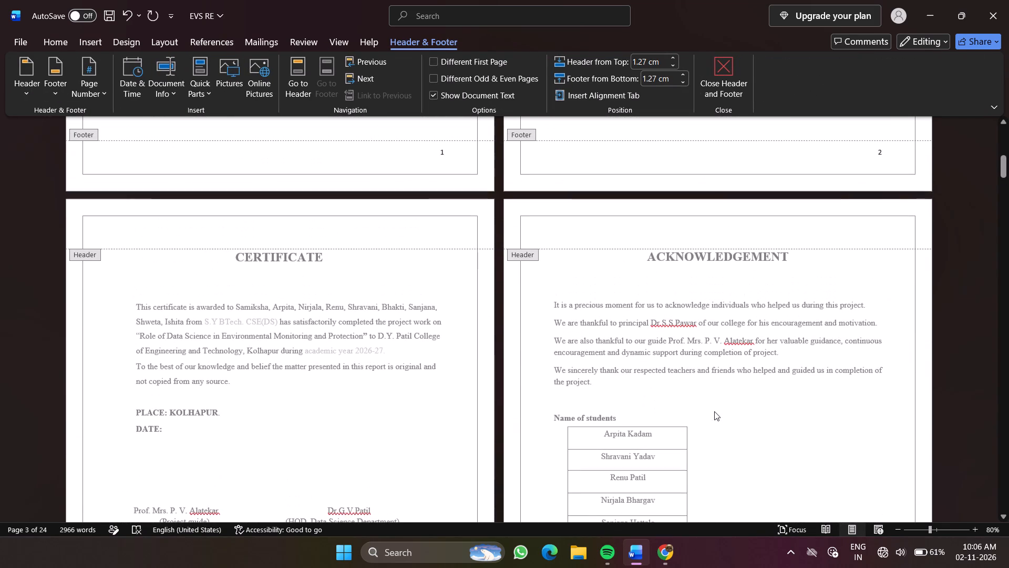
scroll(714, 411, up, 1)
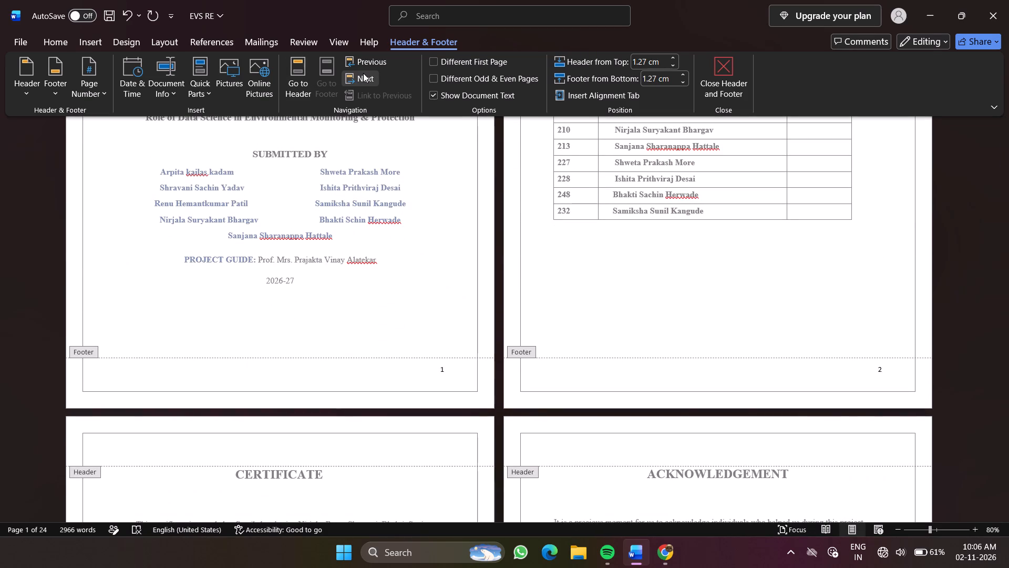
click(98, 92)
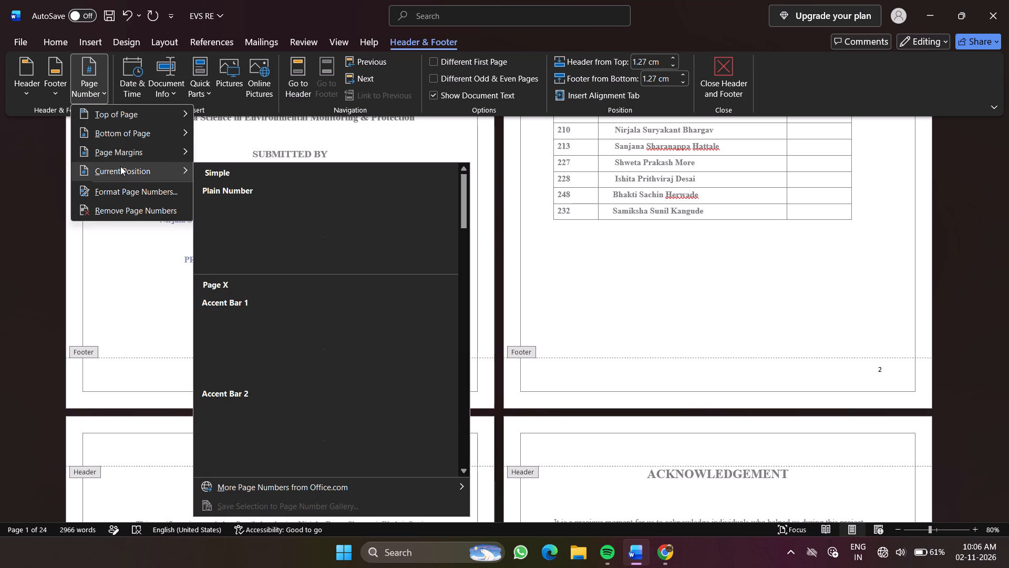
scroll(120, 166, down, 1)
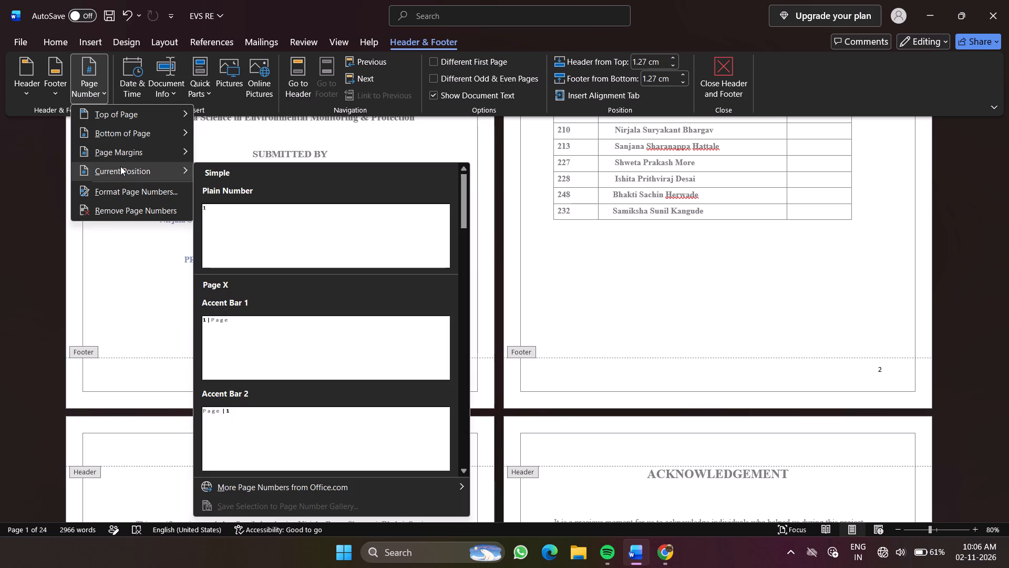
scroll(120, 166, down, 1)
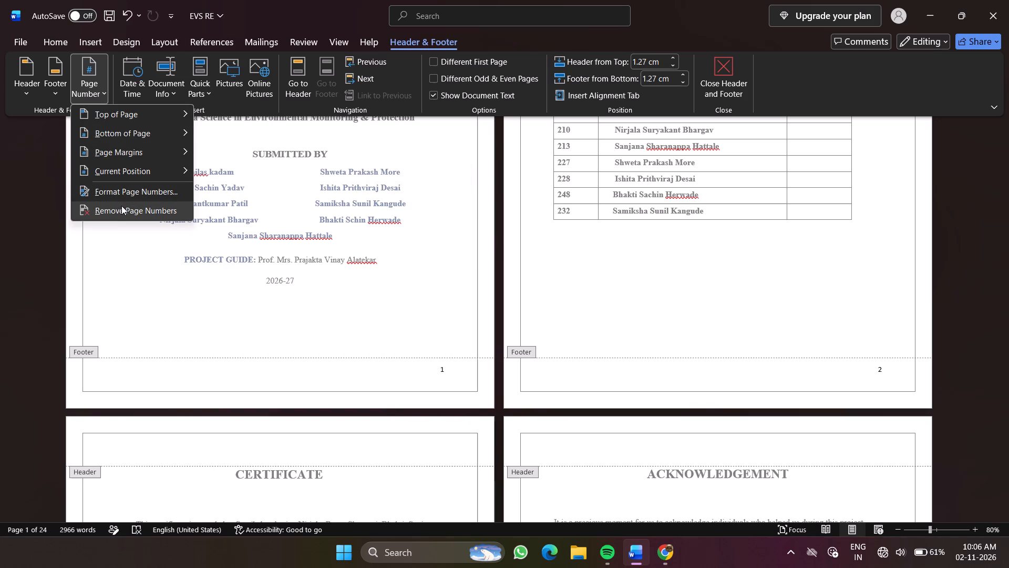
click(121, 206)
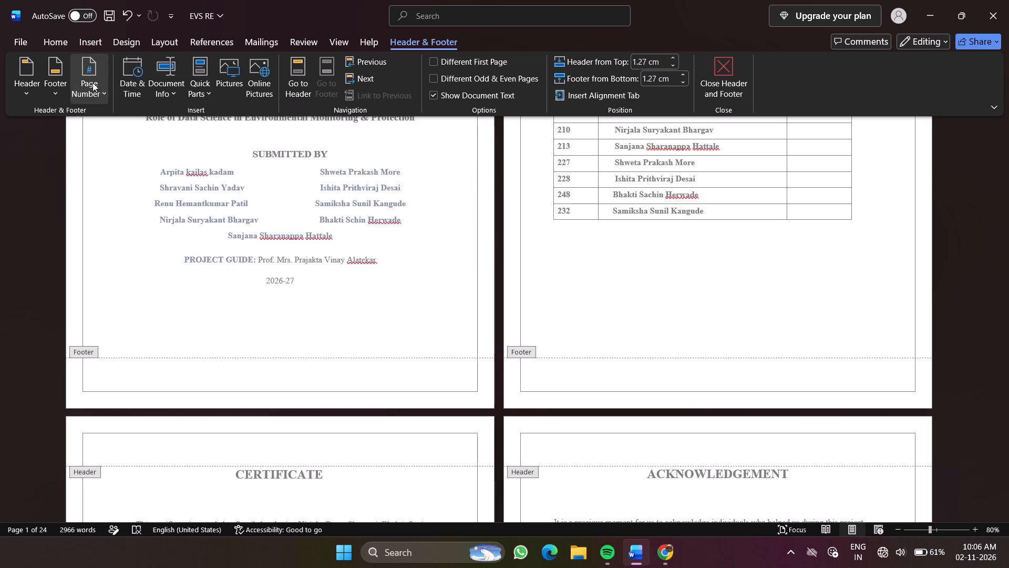
Set the page number format to 1, 2, 3, … with page numbering starting at 1.
click(92, 83)
click(152, 196)
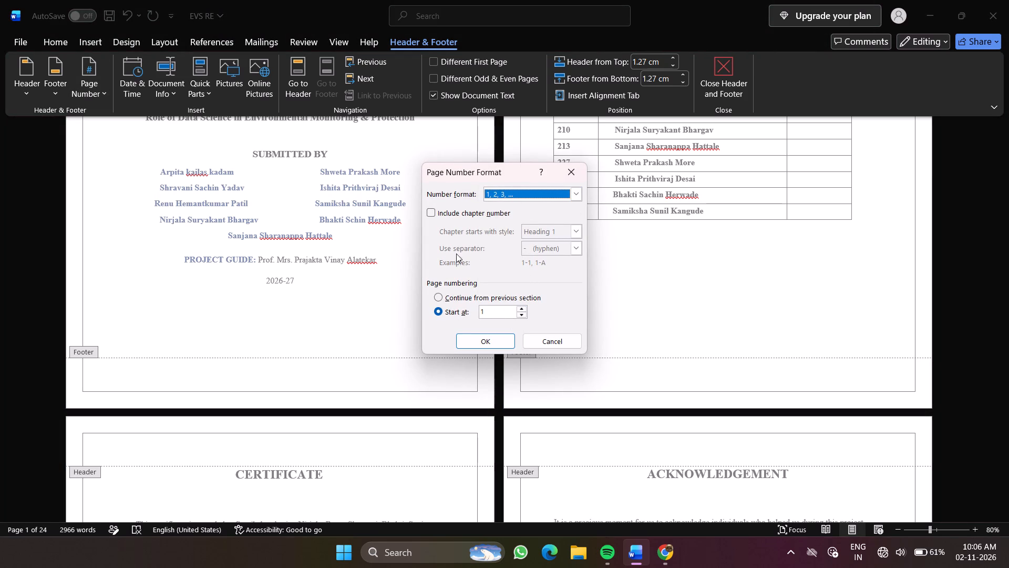
click(573, 237)
click(577, 198)
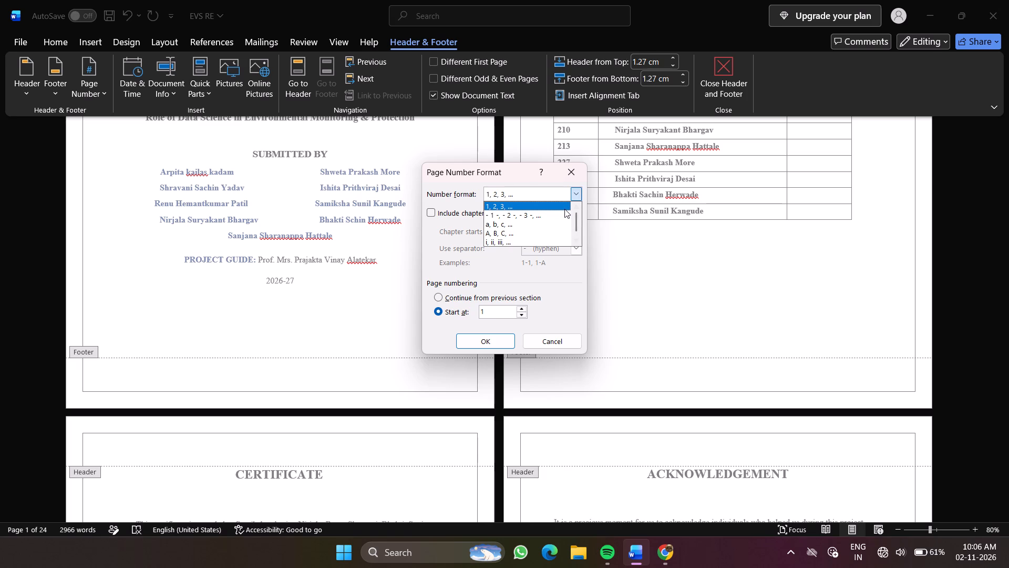
click(545, 192)
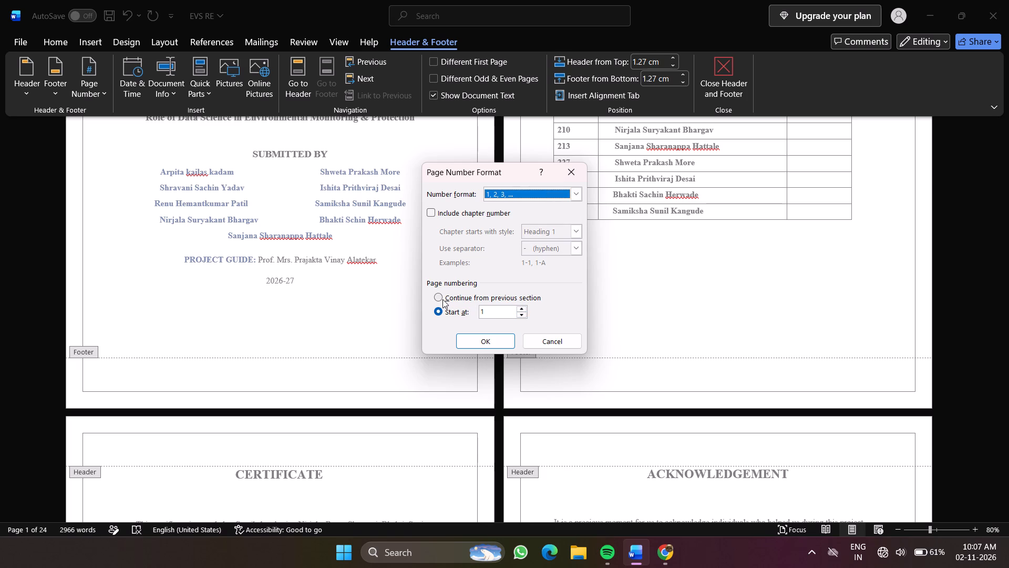
click(523, 313)
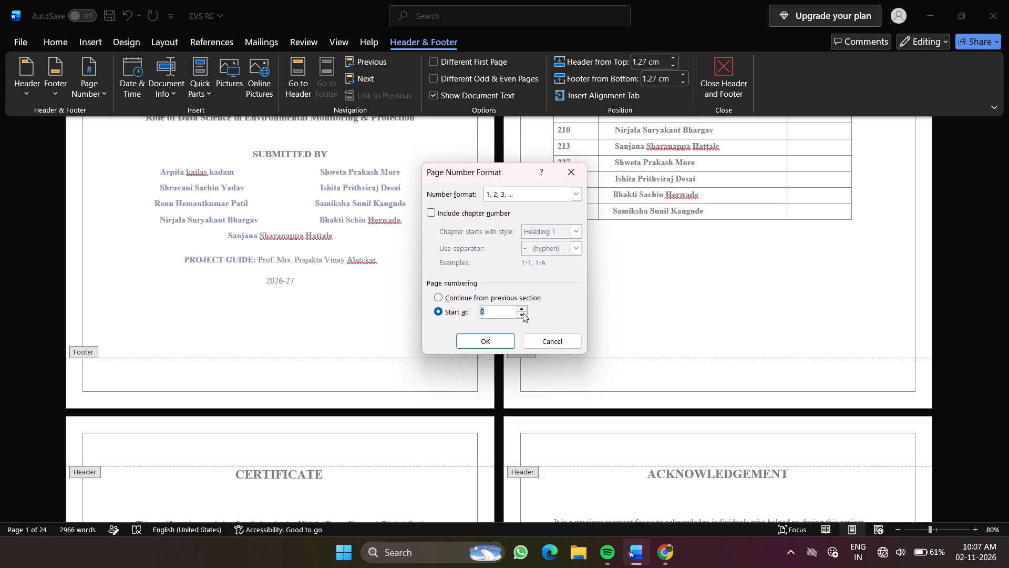
double_click(522, 310)
click(522, 310)
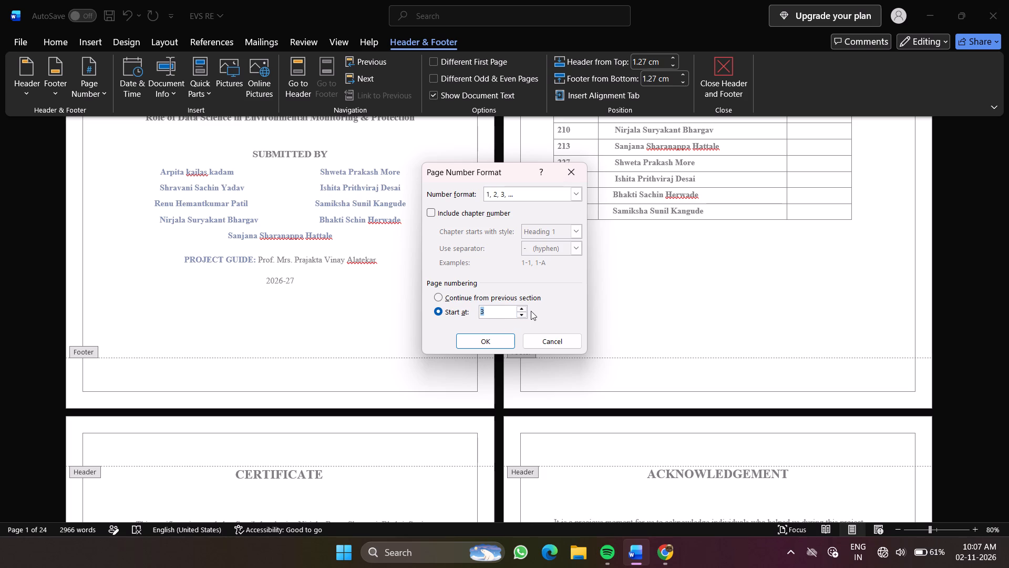
click(524, 315)
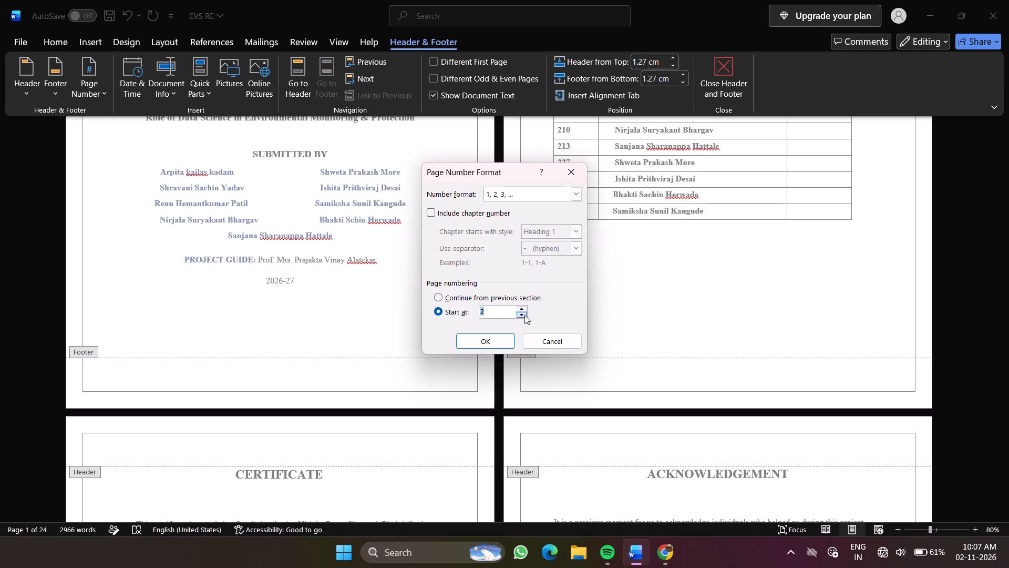
click(524, 315)
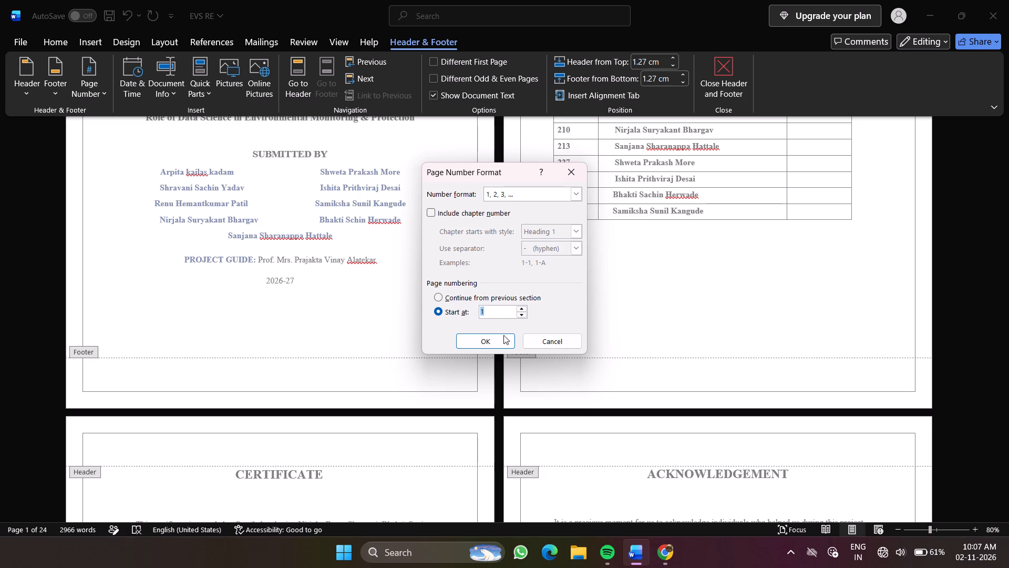
click(498, 339)
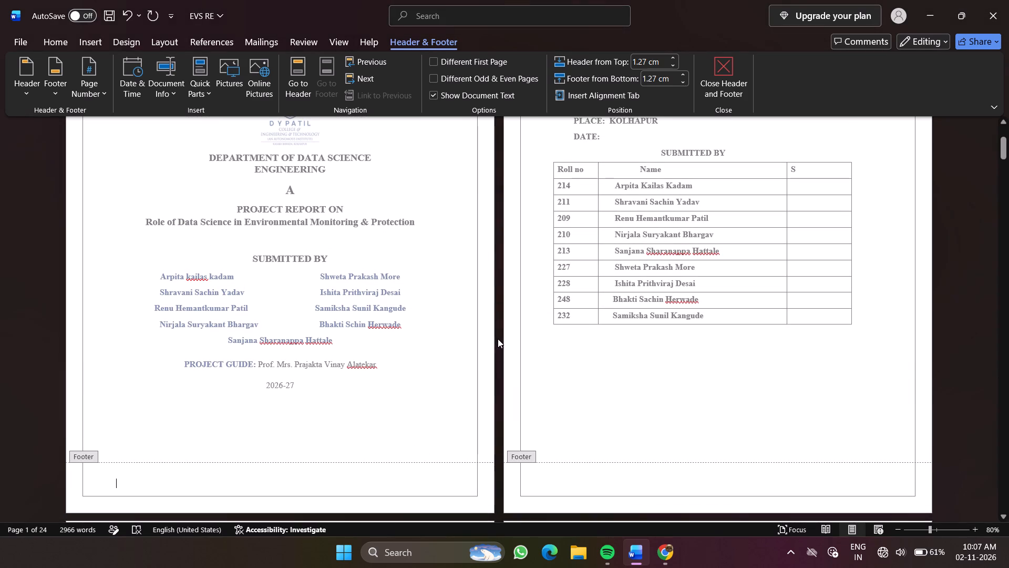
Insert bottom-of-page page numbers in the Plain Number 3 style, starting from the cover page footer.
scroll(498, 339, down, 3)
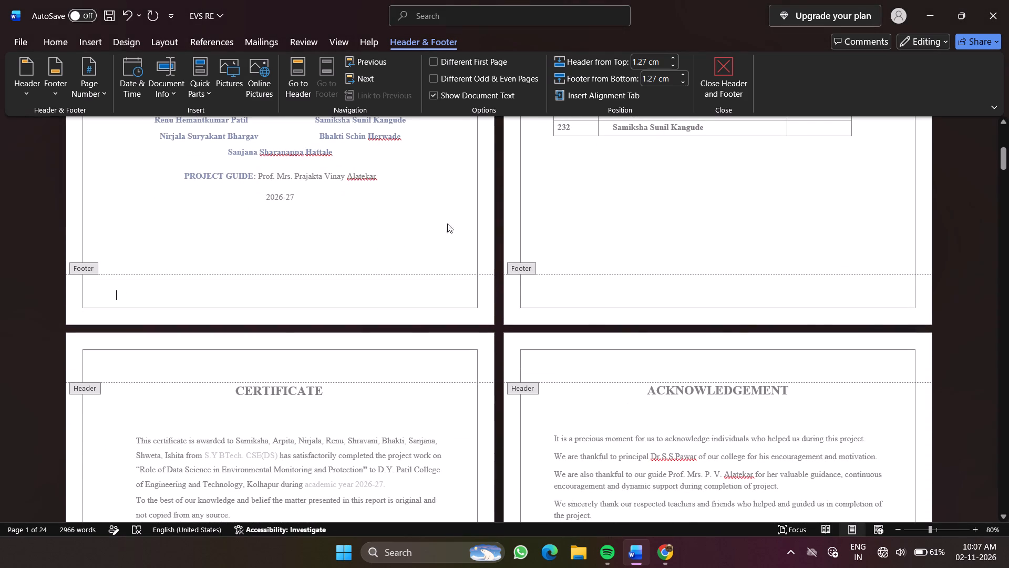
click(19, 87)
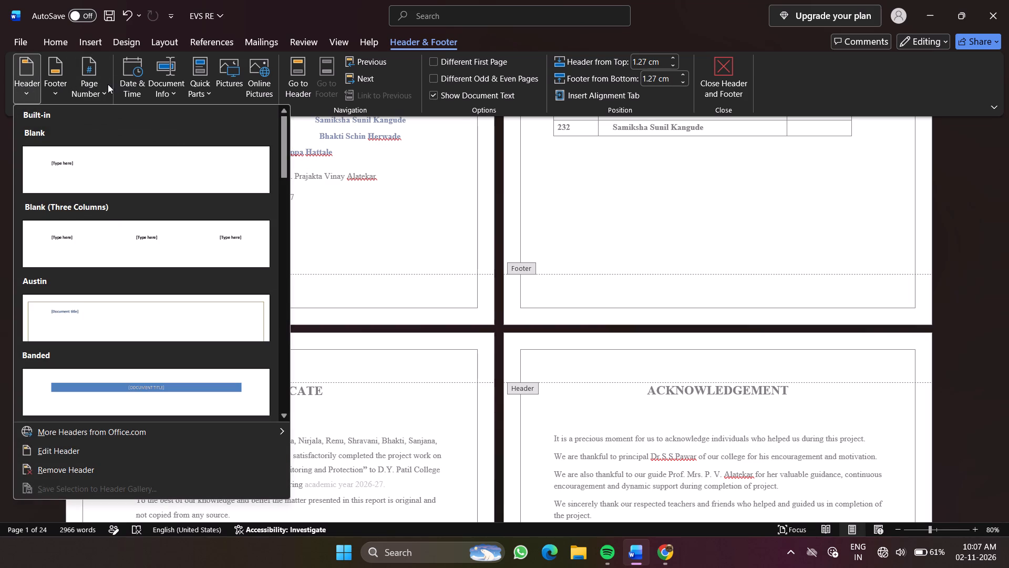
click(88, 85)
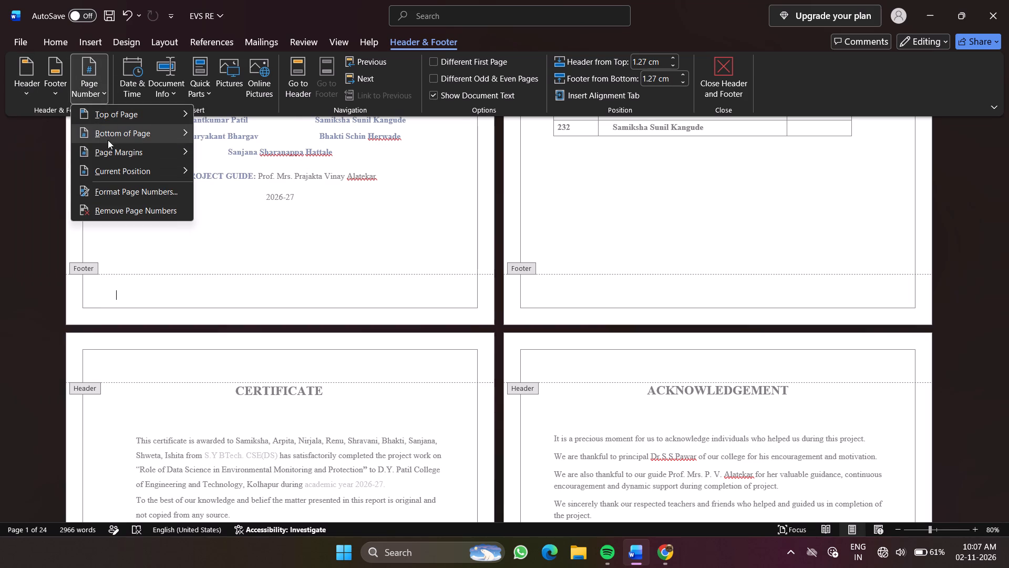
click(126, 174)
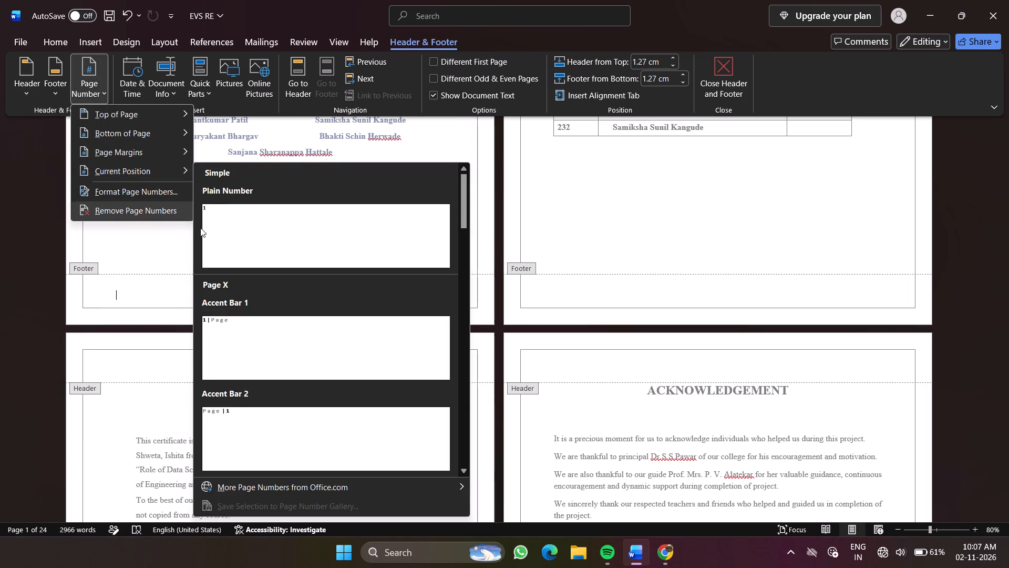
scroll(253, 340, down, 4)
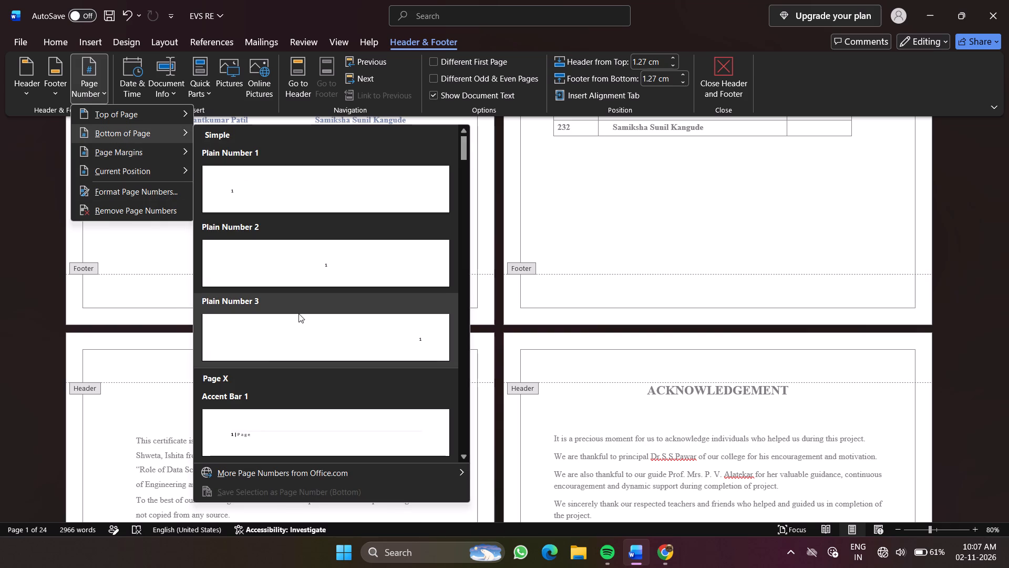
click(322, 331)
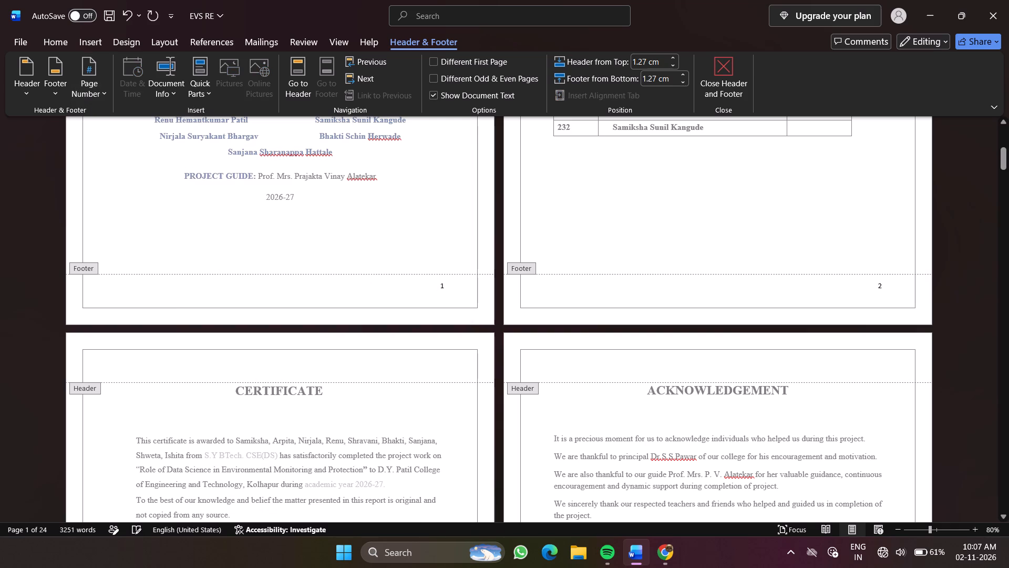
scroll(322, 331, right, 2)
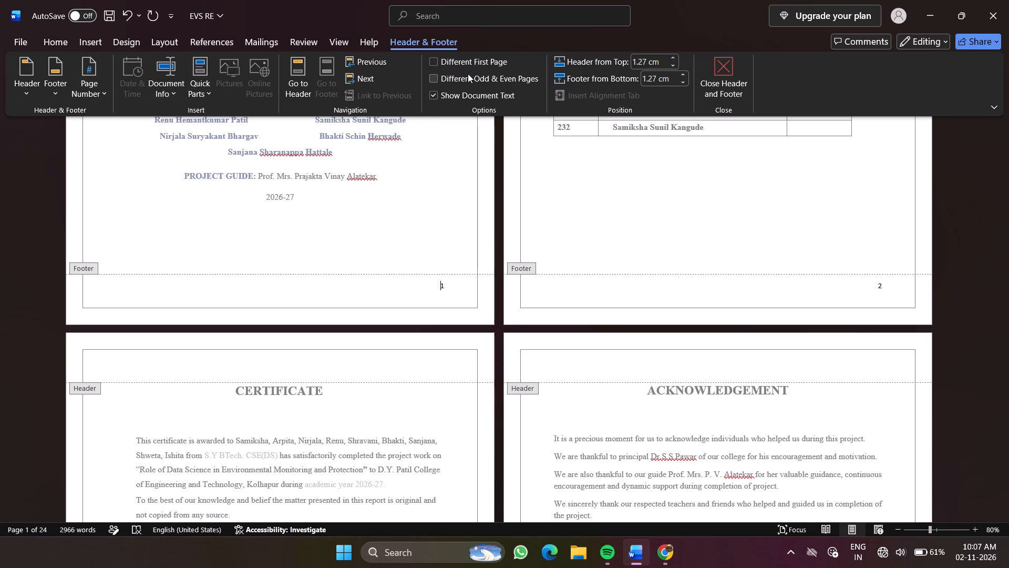
Give the first page a different header and footer, and turn off showing the document text.
click(438, 61)
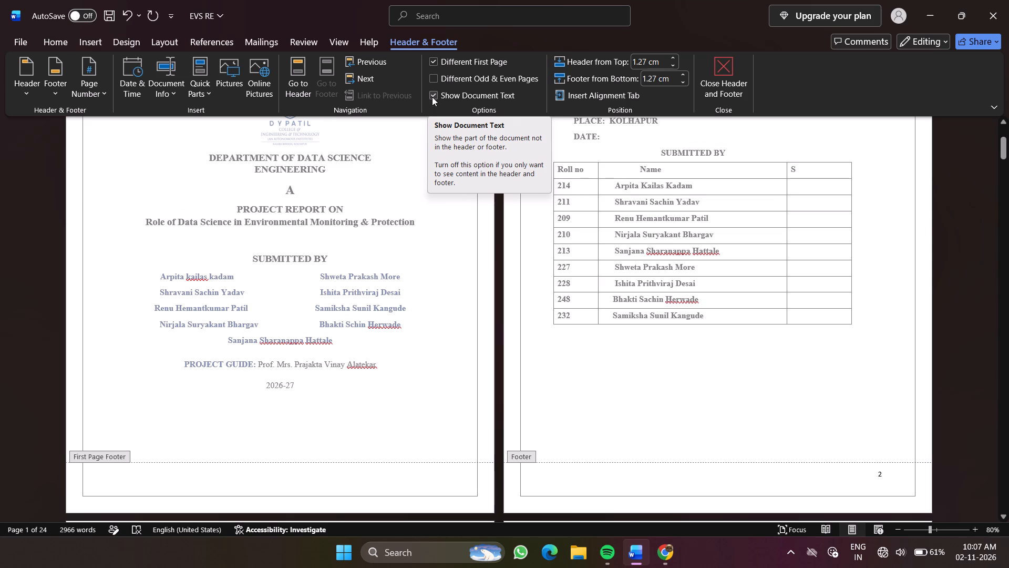
click(432, 97)
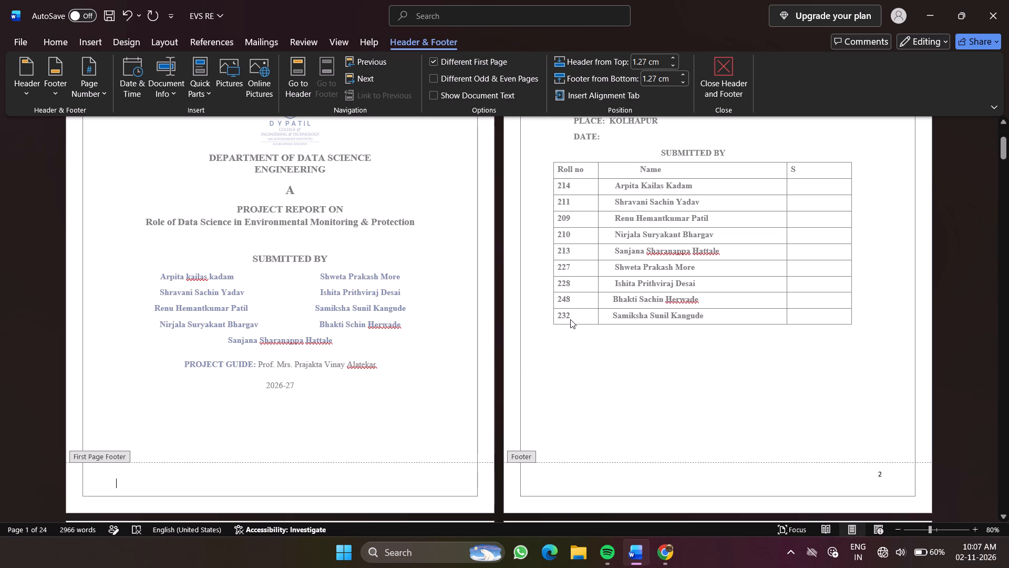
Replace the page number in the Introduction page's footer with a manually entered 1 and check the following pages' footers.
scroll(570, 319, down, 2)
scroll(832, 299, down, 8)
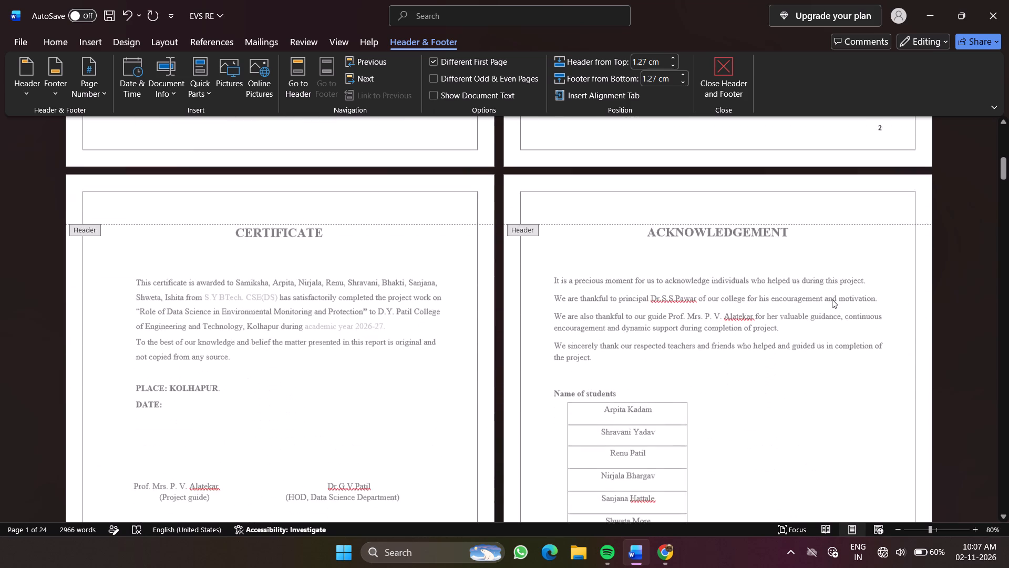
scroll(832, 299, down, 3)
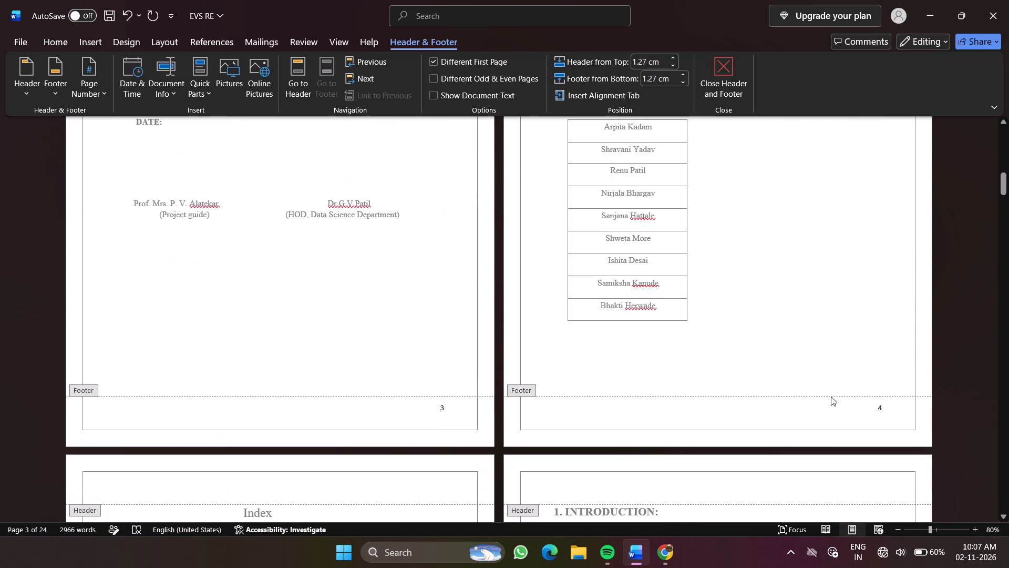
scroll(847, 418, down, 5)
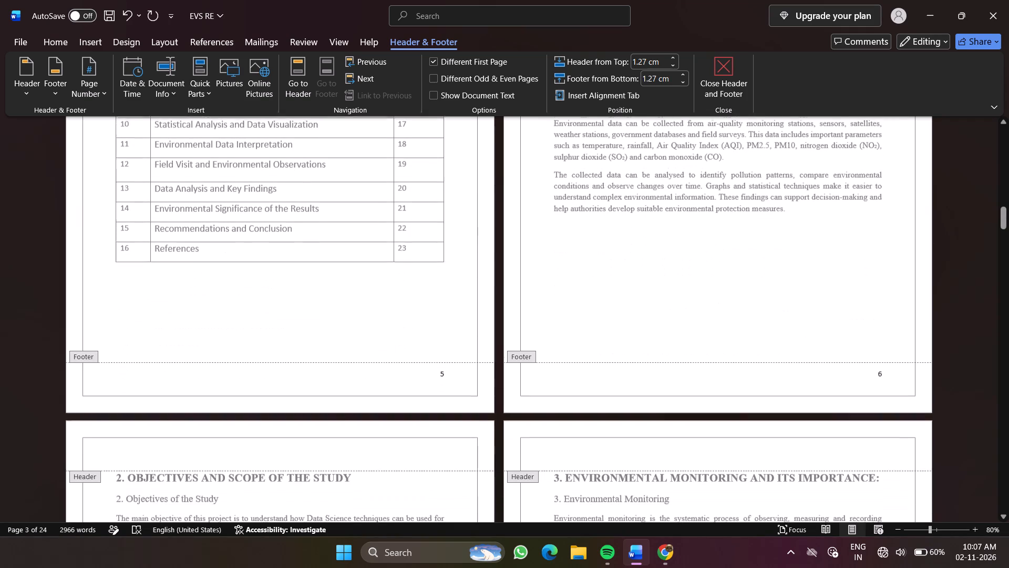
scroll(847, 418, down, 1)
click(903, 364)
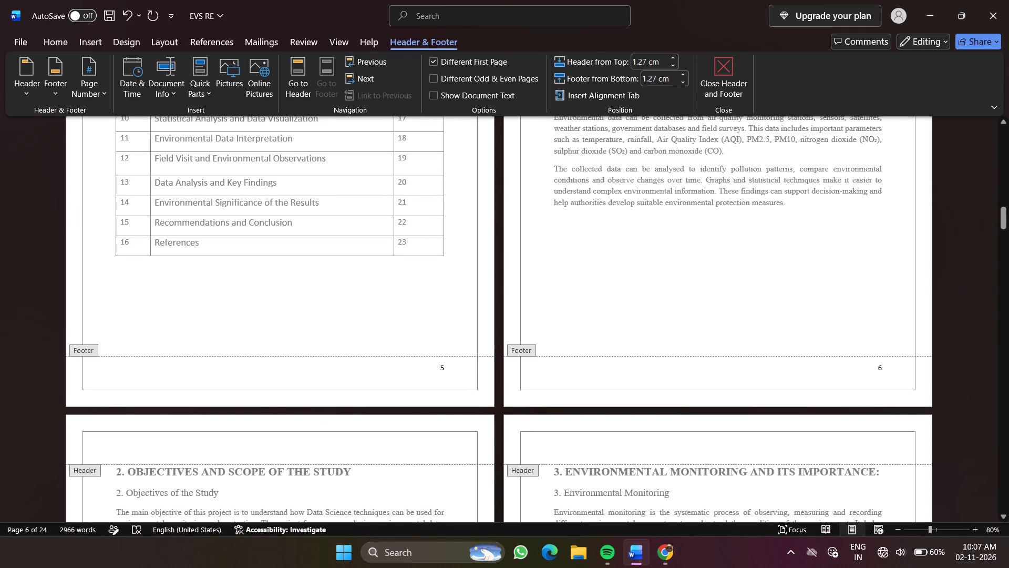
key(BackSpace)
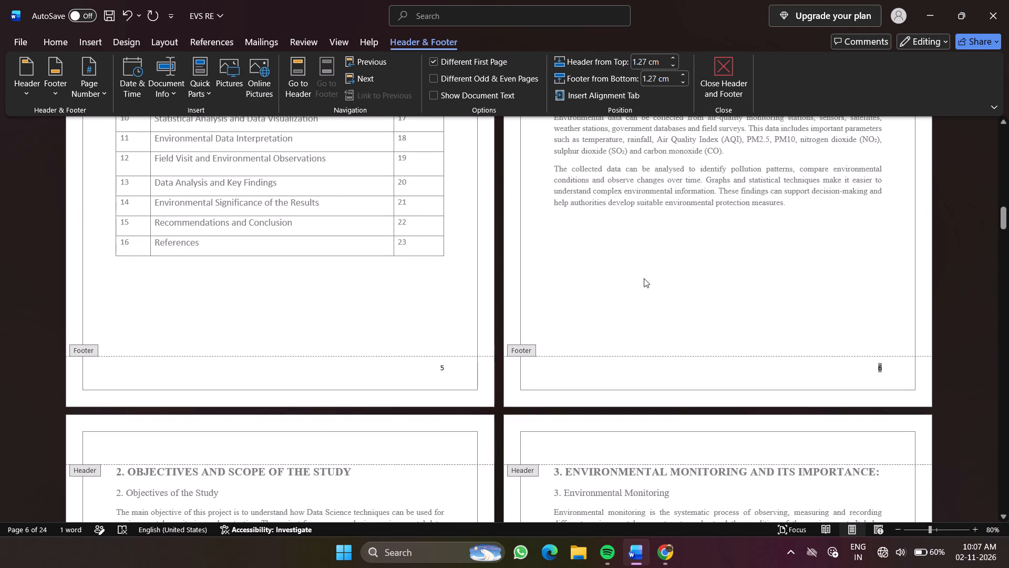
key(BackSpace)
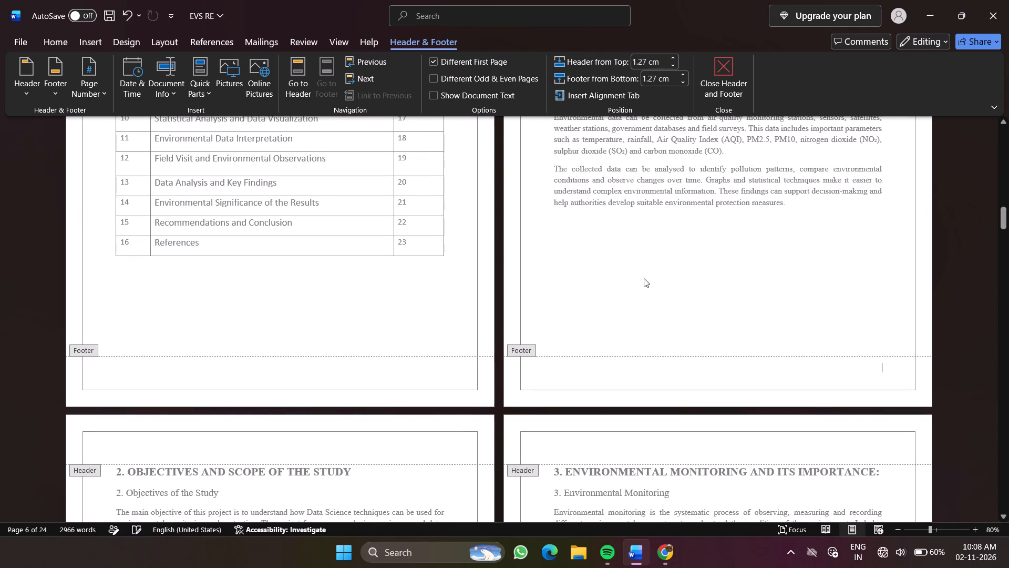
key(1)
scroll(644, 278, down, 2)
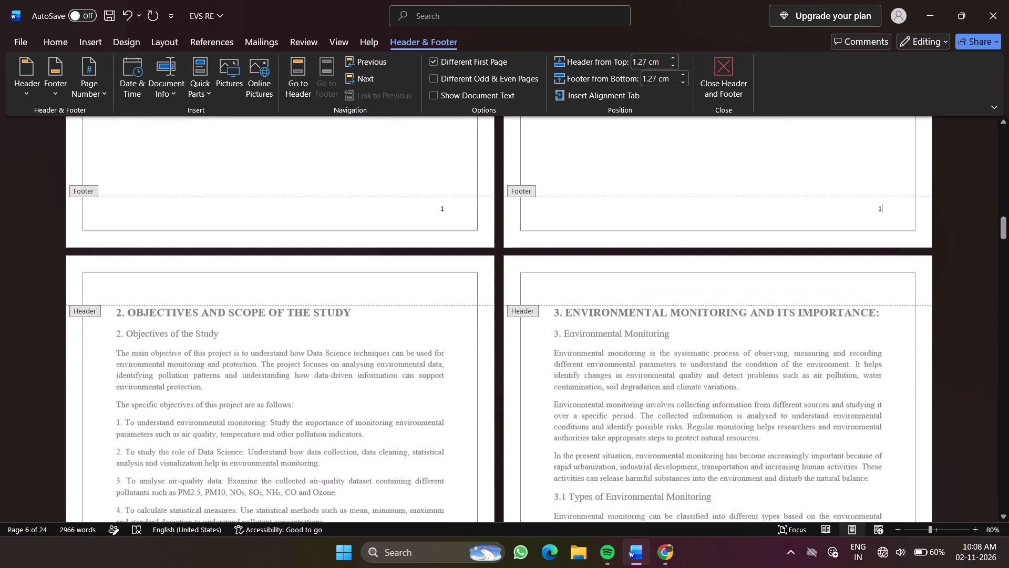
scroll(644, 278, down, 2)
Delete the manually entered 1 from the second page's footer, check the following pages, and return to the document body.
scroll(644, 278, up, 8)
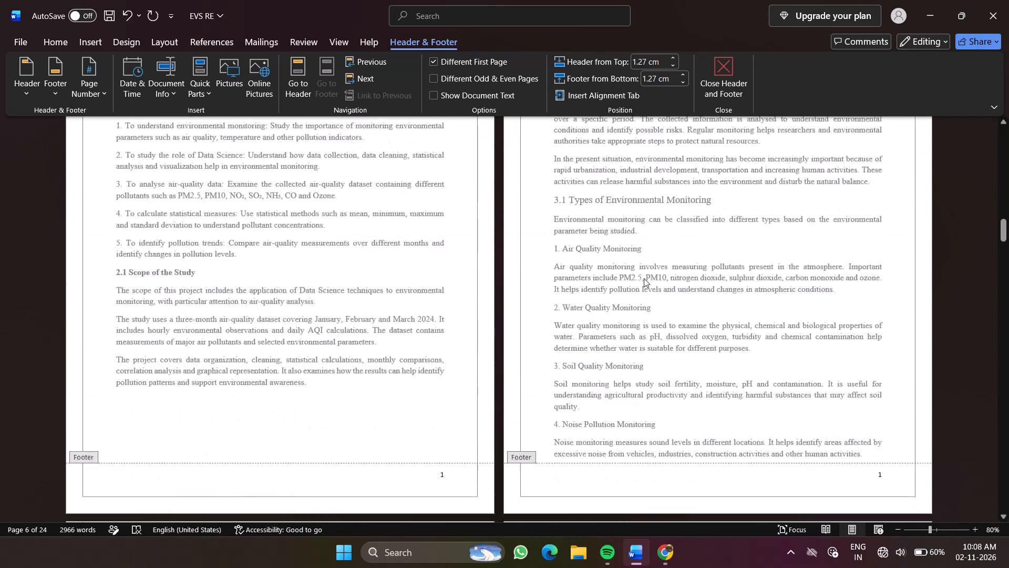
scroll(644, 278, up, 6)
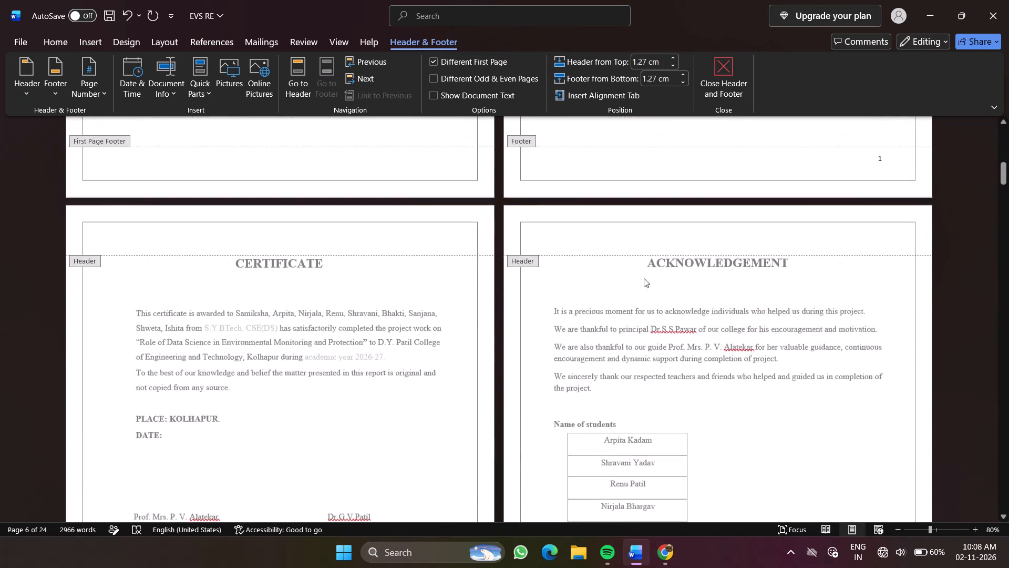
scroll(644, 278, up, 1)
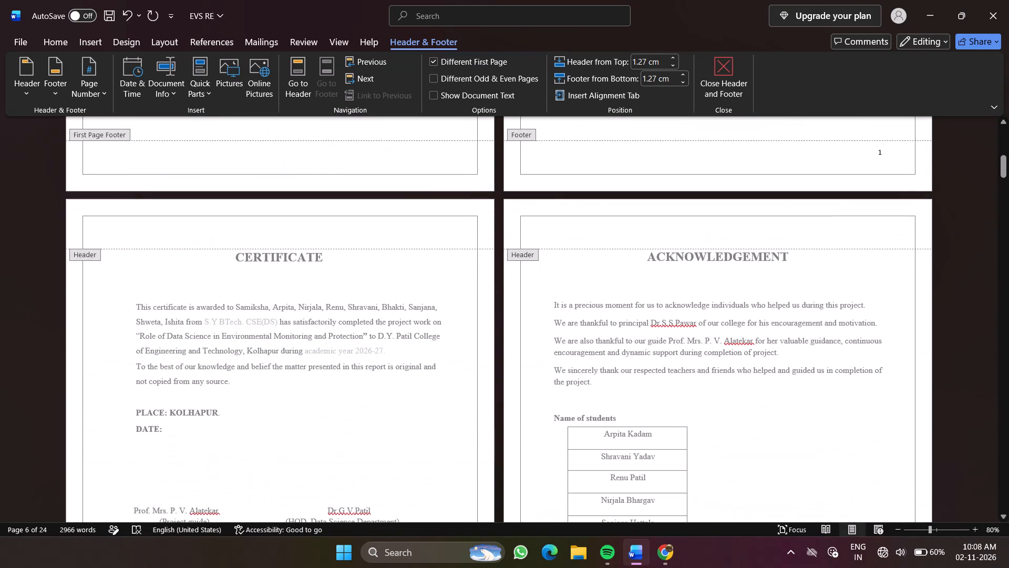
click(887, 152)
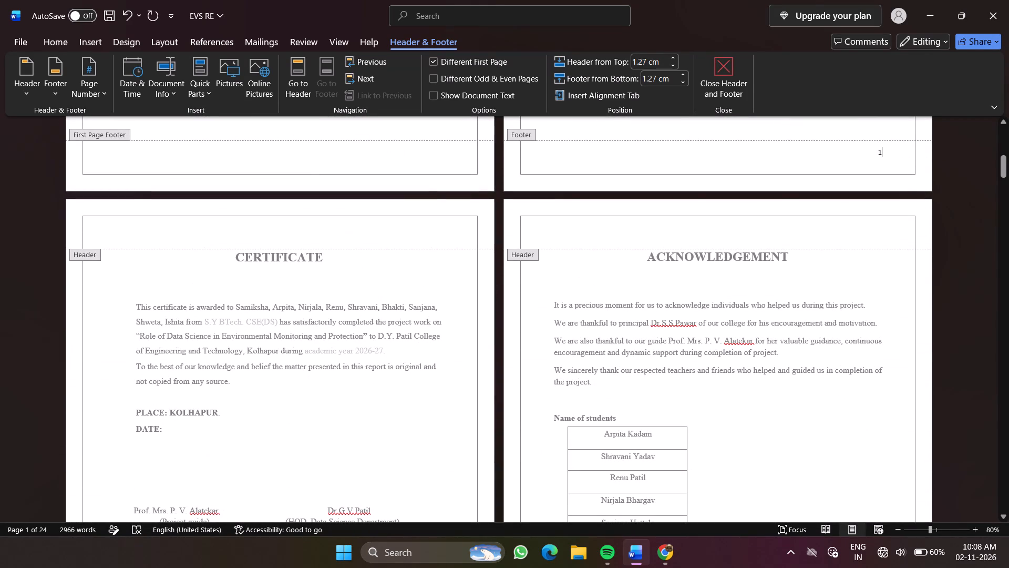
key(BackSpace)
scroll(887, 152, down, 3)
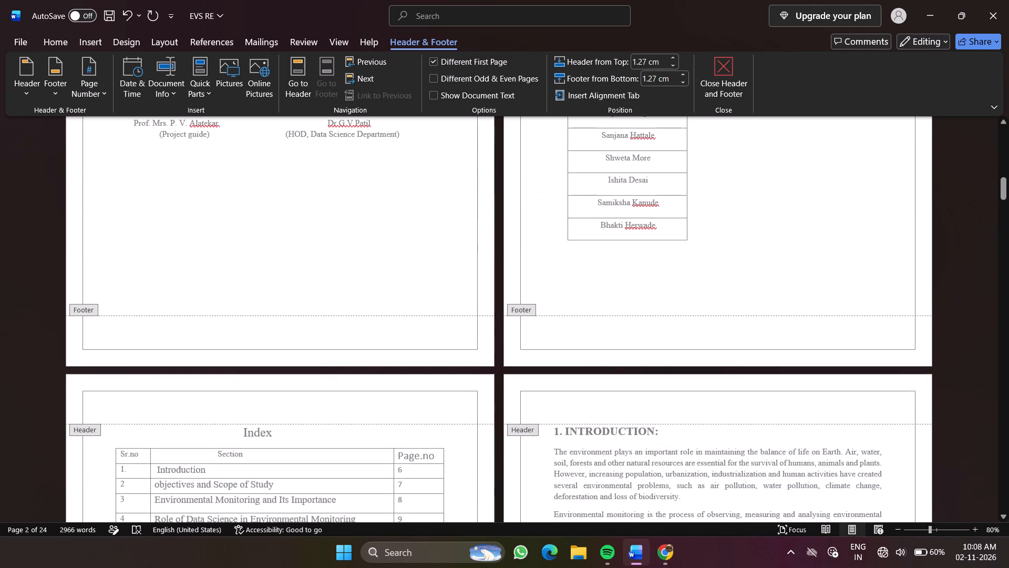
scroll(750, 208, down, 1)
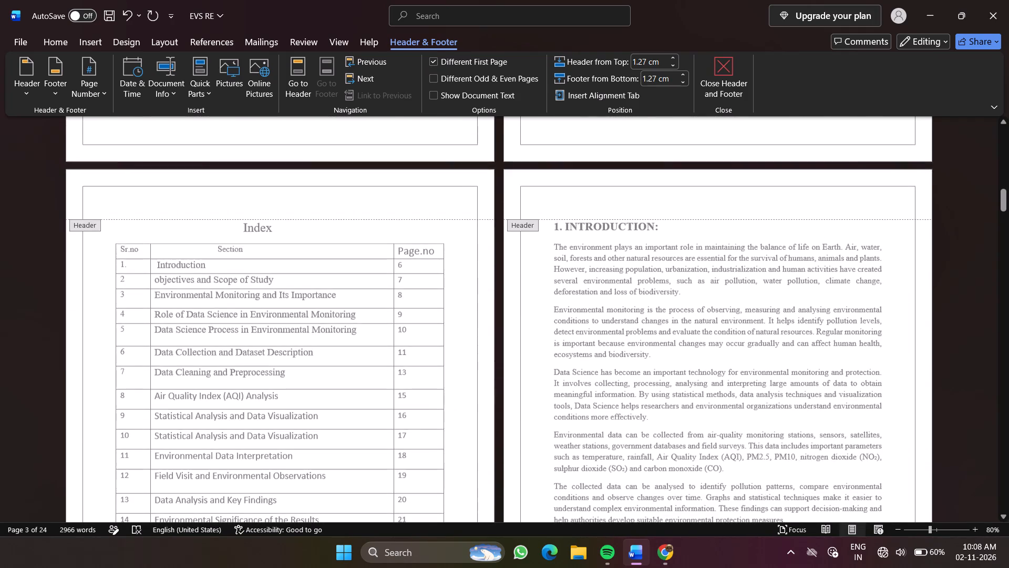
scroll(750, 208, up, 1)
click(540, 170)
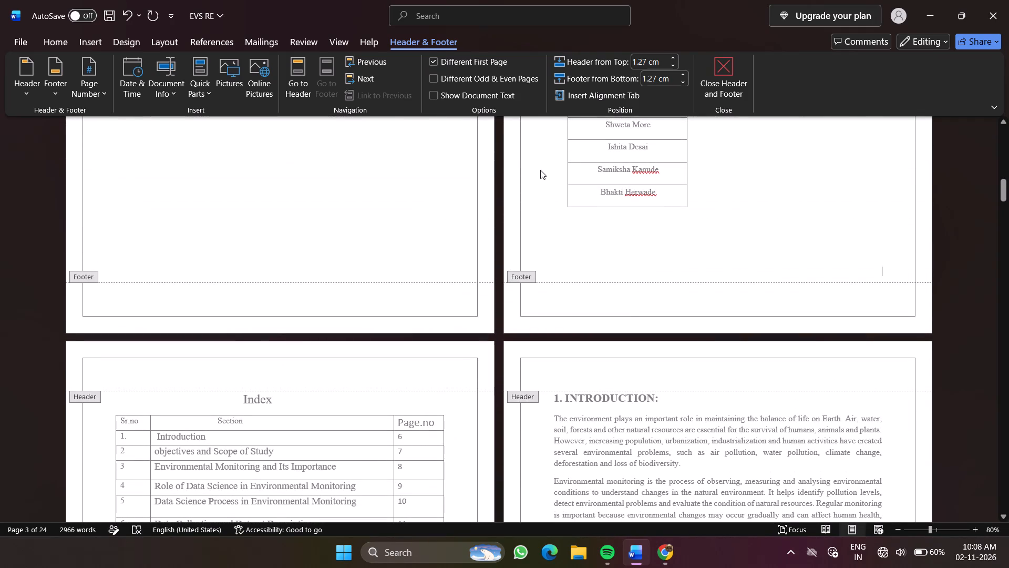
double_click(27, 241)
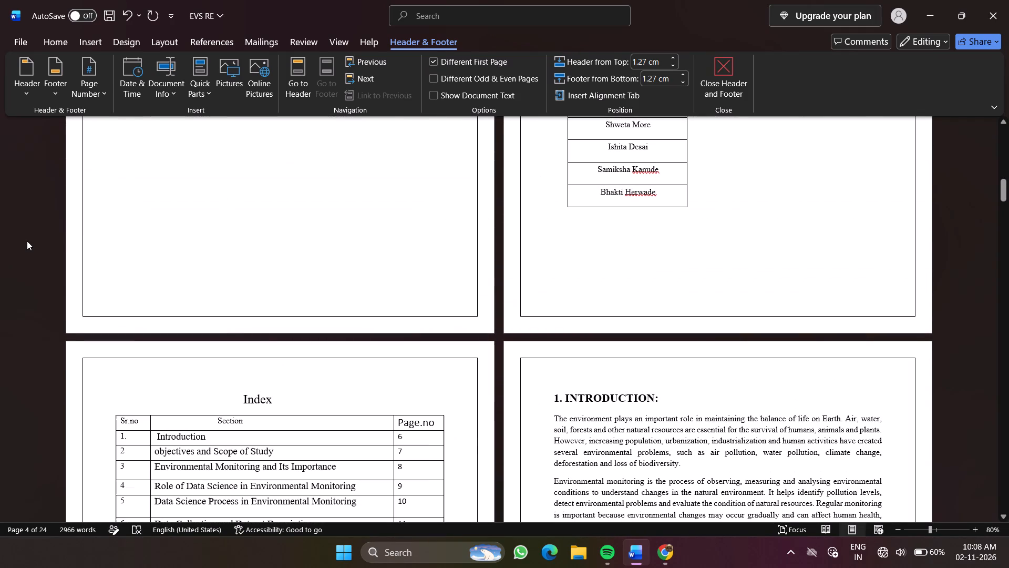
Complete the last column header of the SUBMITTED BY table on the second page as Signature.
scroll(501, 389, down, 3)
scroll(501, 389, up, 2)
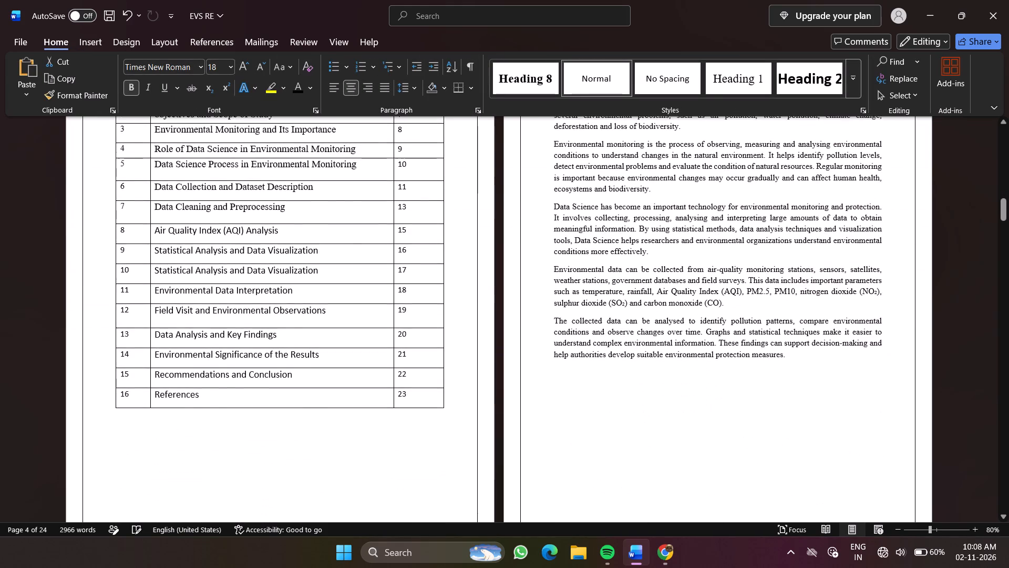
scroll(501, 389, up, 9)
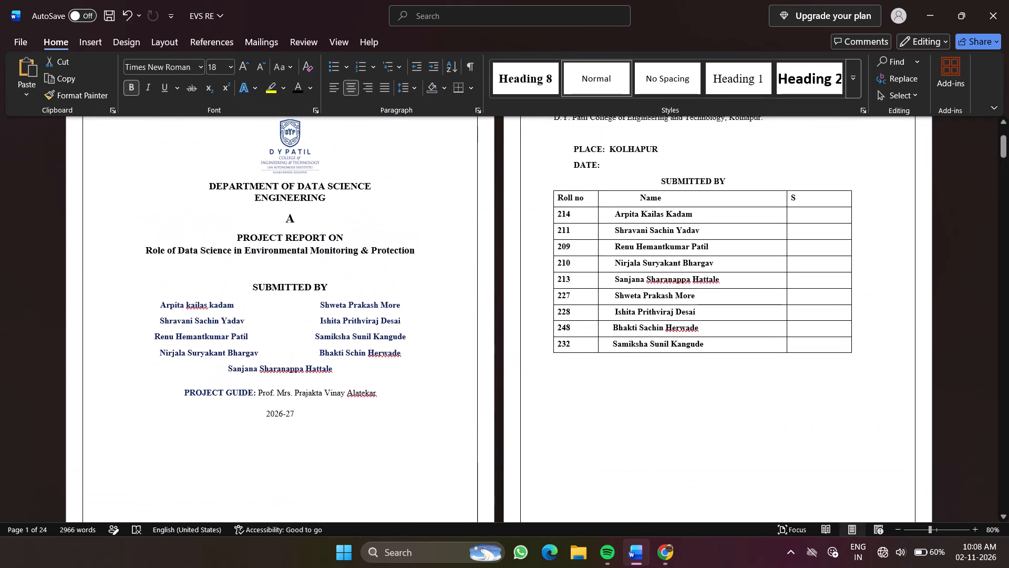
click(799, 199)
text(ignature)
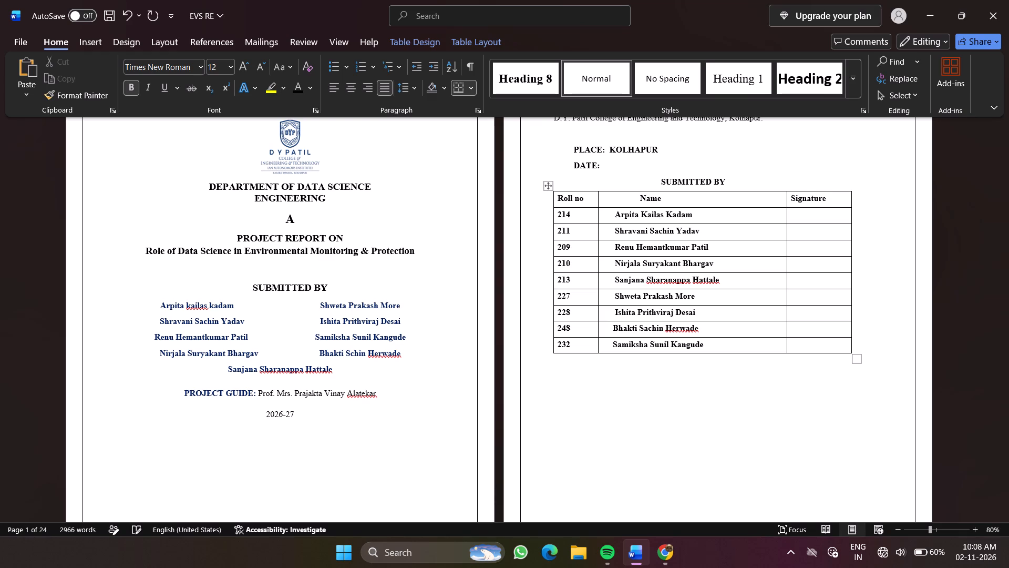
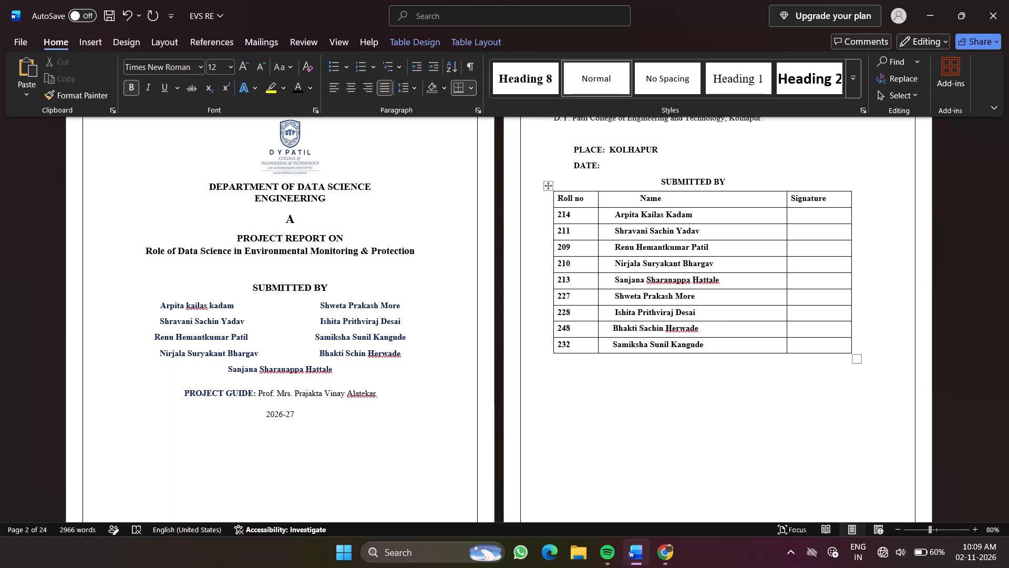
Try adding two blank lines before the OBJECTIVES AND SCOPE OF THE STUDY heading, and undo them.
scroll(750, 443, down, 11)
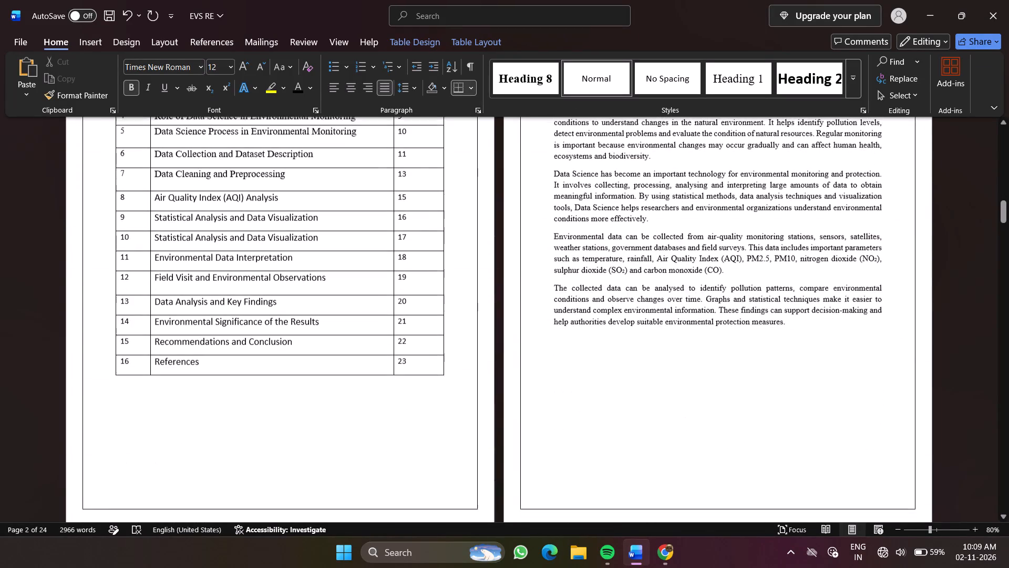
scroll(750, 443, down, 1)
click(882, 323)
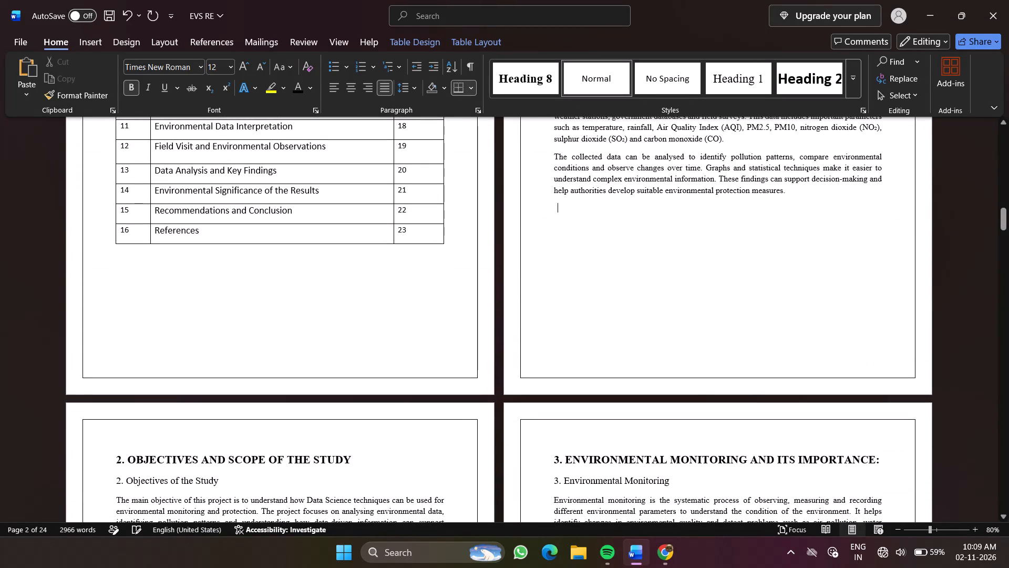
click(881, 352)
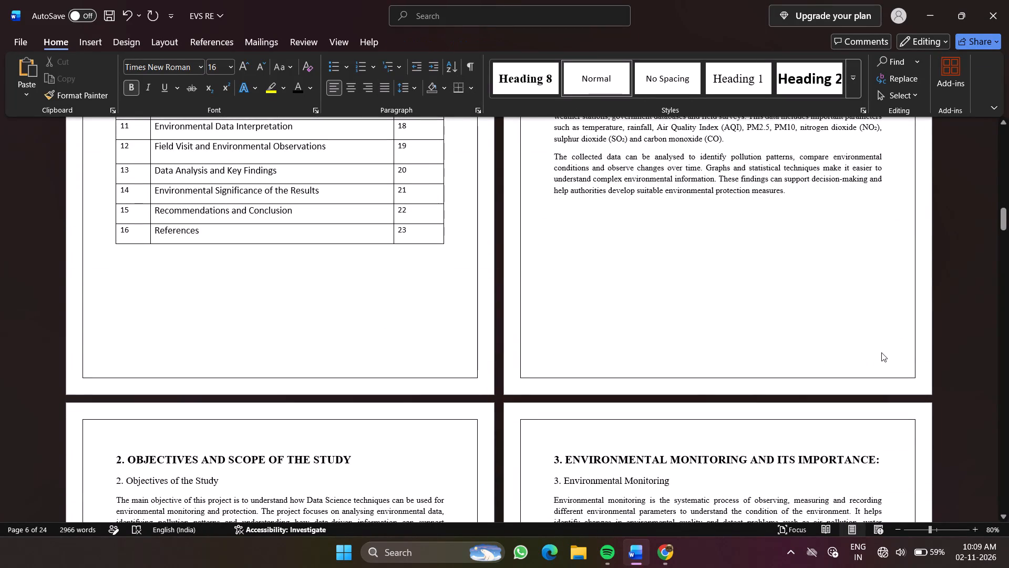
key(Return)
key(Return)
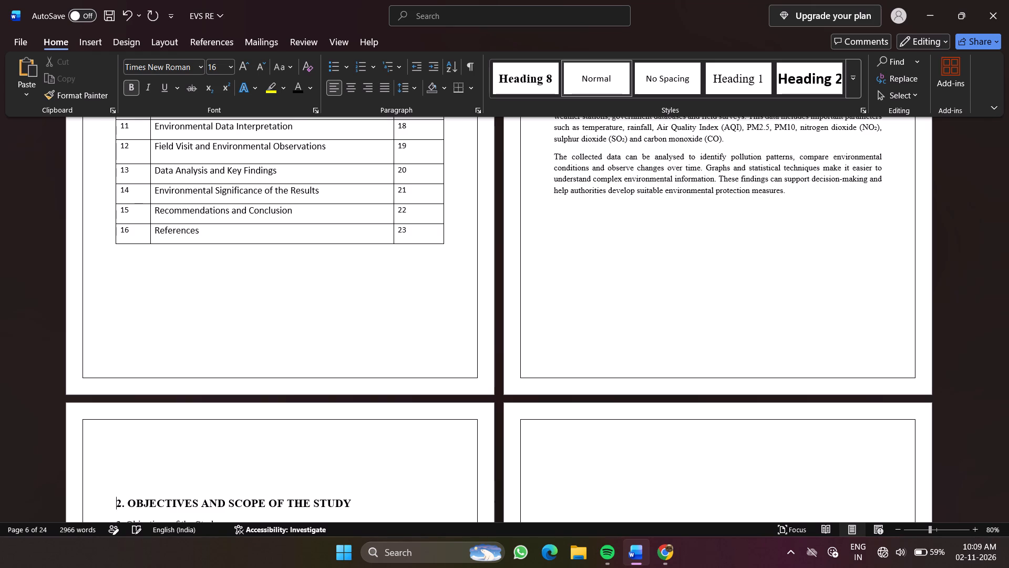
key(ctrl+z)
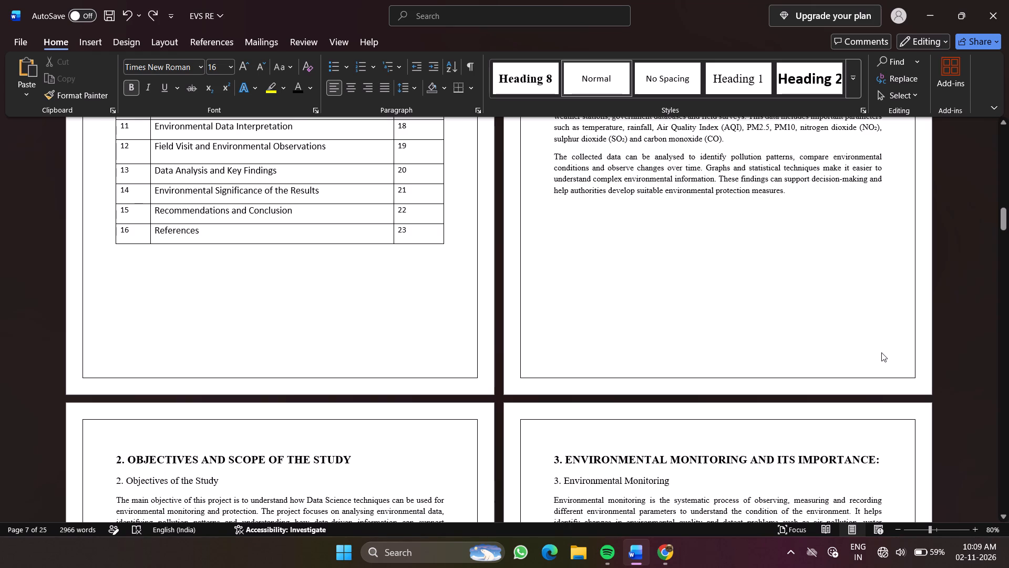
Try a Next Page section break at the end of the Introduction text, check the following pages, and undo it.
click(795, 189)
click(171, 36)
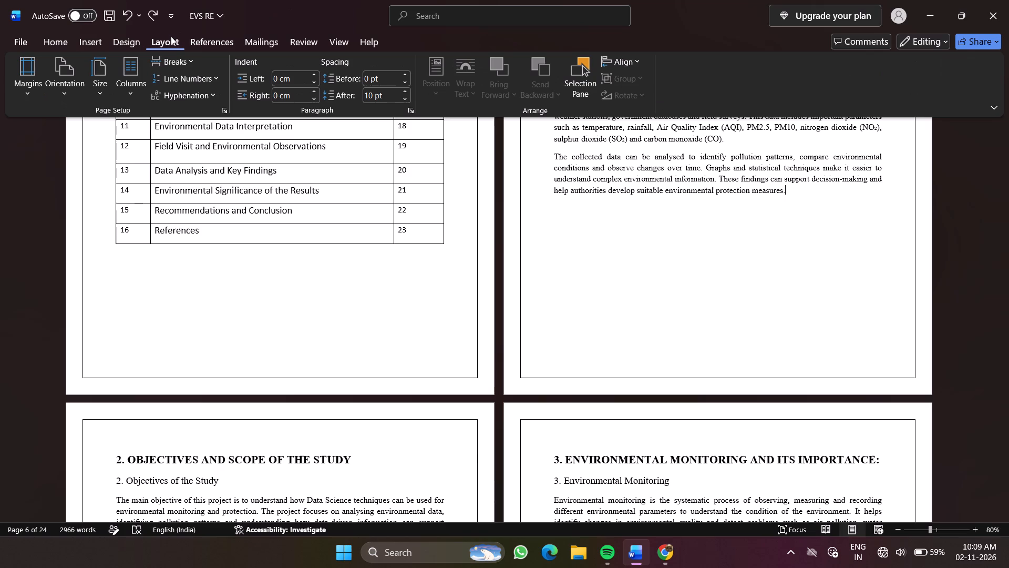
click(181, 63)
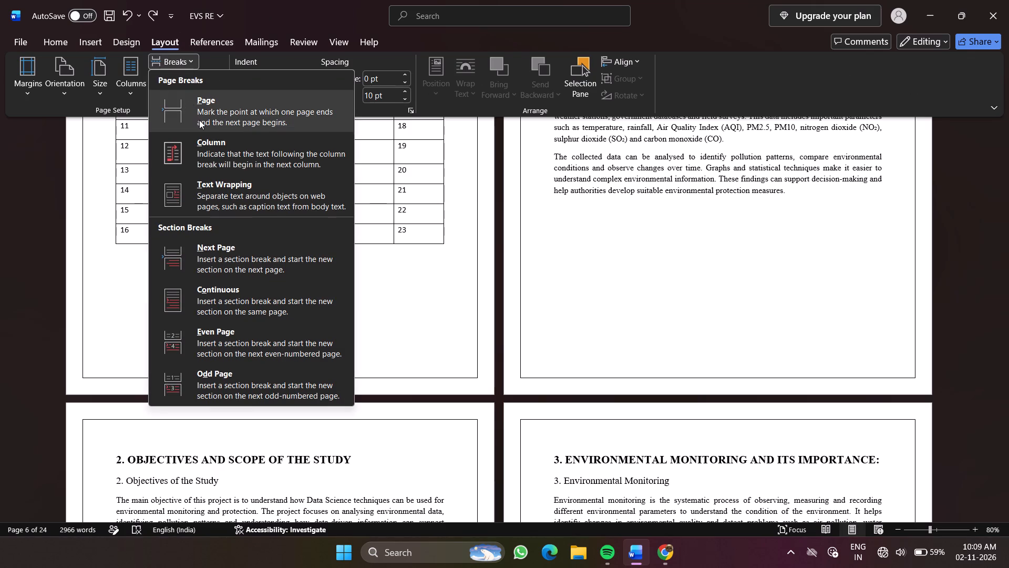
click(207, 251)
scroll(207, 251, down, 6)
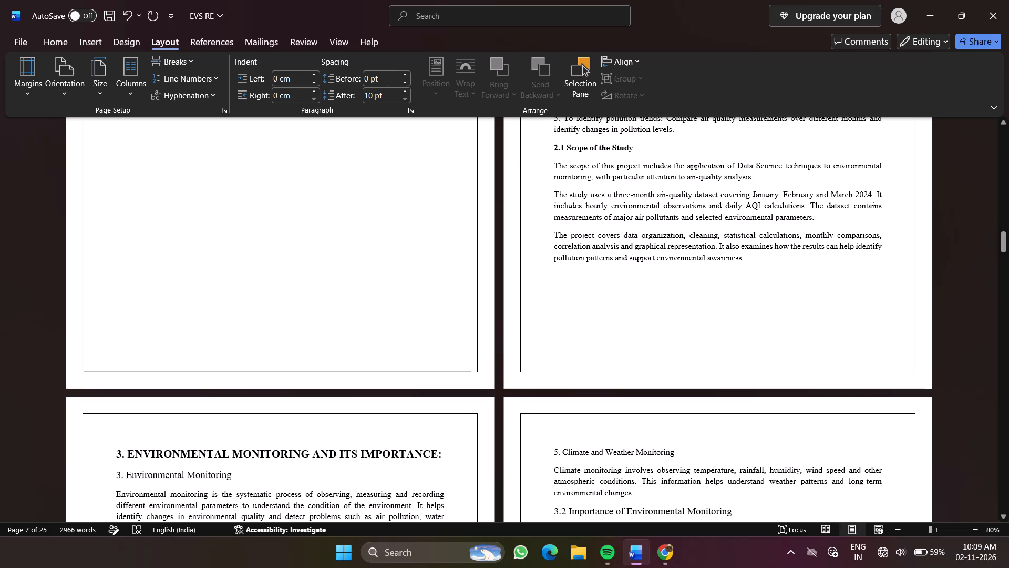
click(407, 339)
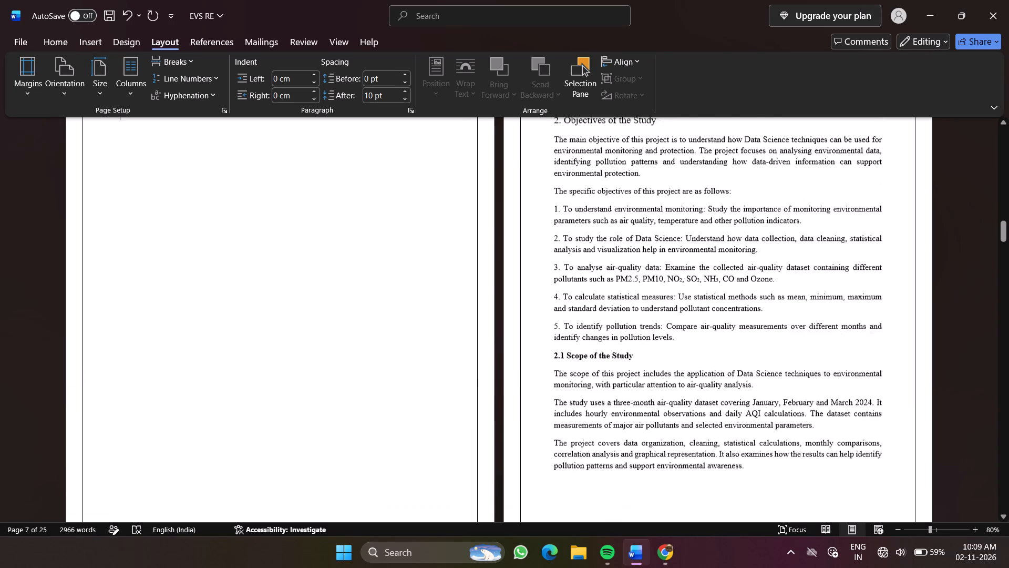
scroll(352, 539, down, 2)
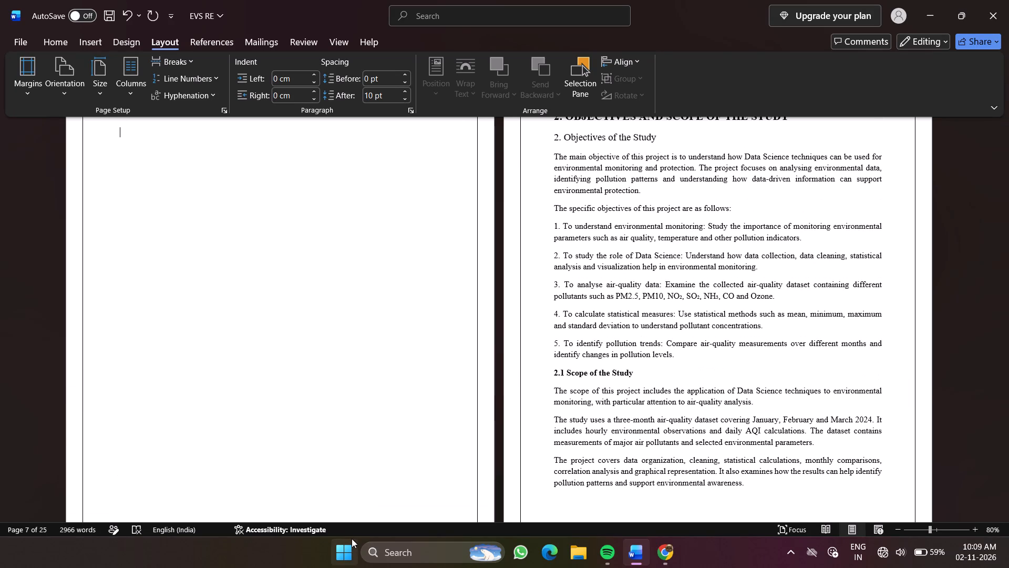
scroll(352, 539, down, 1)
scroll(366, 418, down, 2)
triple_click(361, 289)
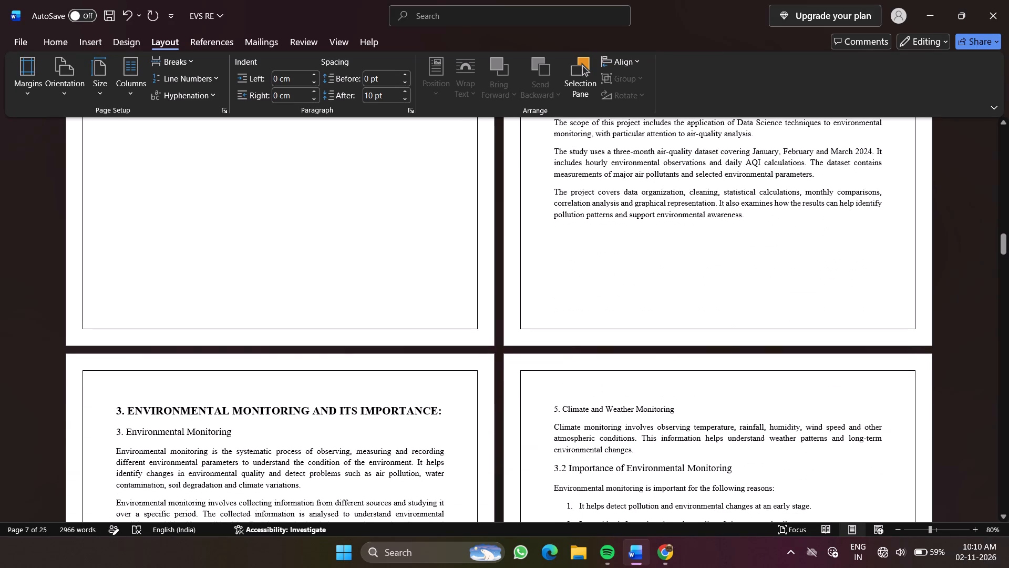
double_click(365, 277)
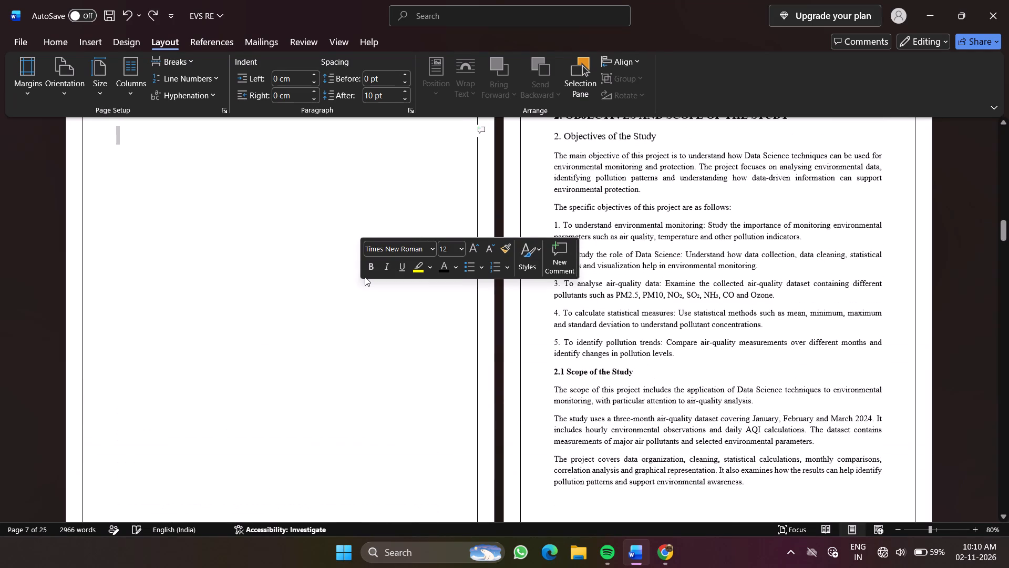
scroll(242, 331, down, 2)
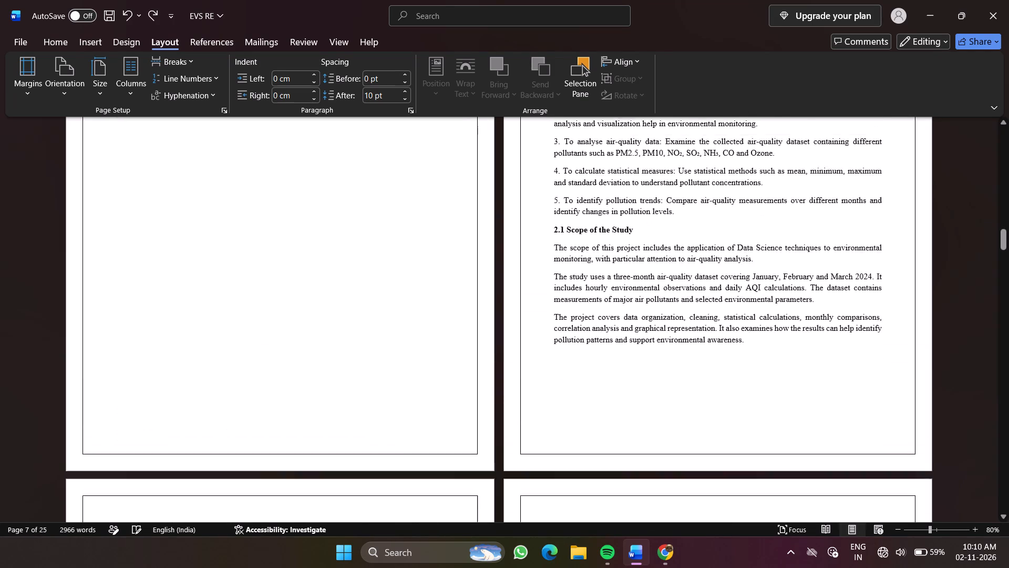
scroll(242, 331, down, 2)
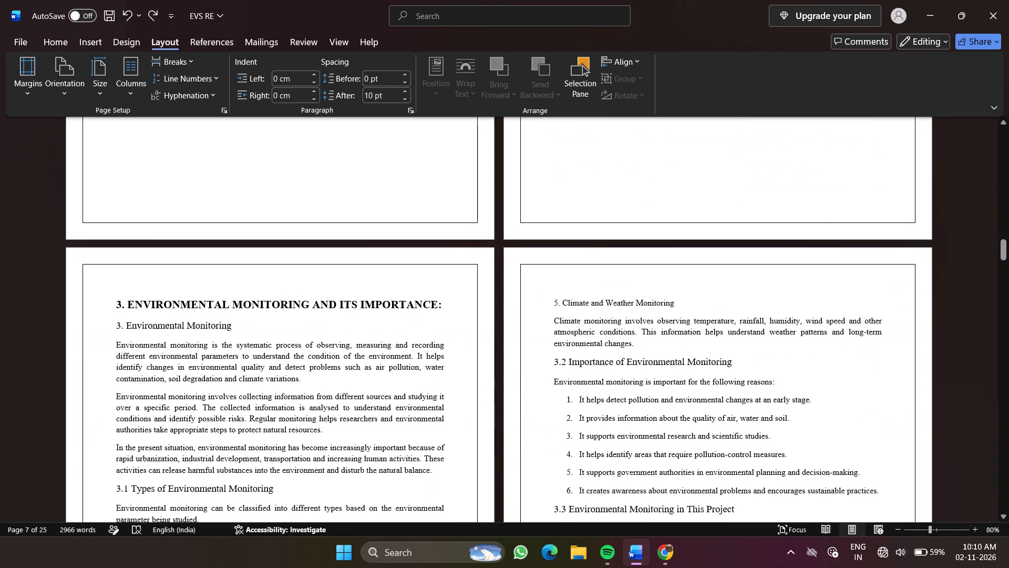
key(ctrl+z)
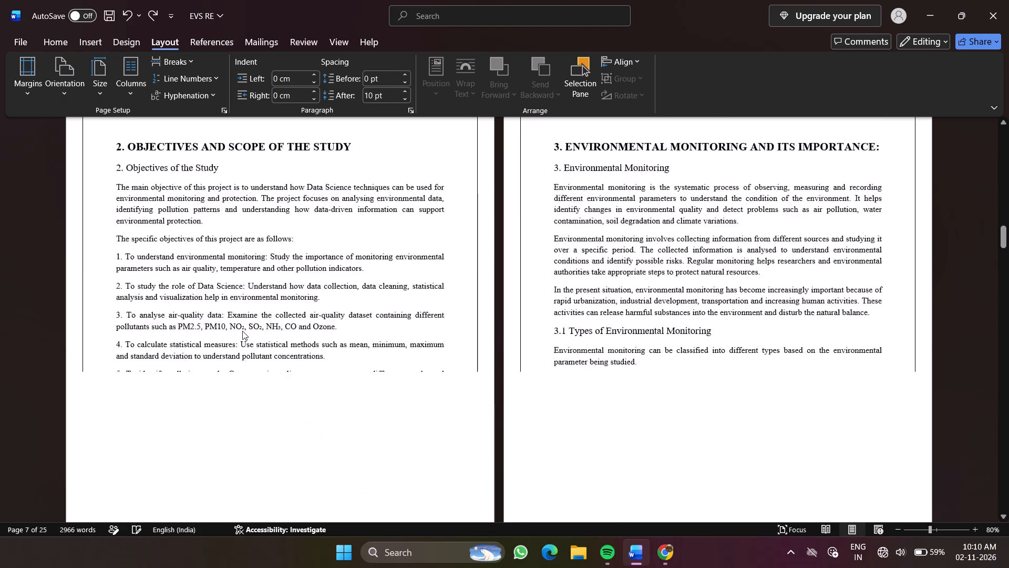
From the Introduction page's footer, apply the 1, 2, 3 page number format with numbering starting at 1.
scroll(242, 331, down, 1)
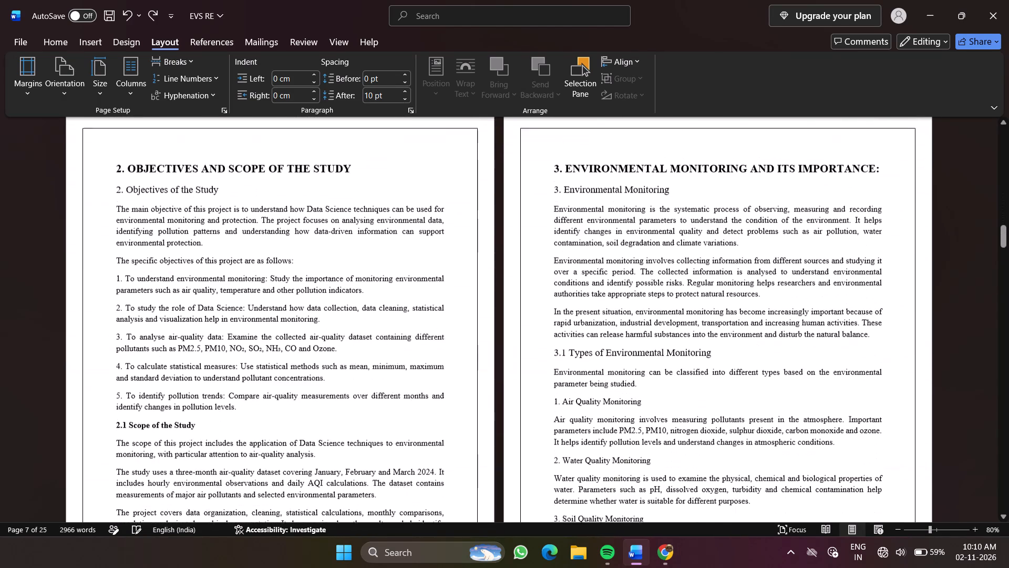
scroll(242, 331, down, 1)
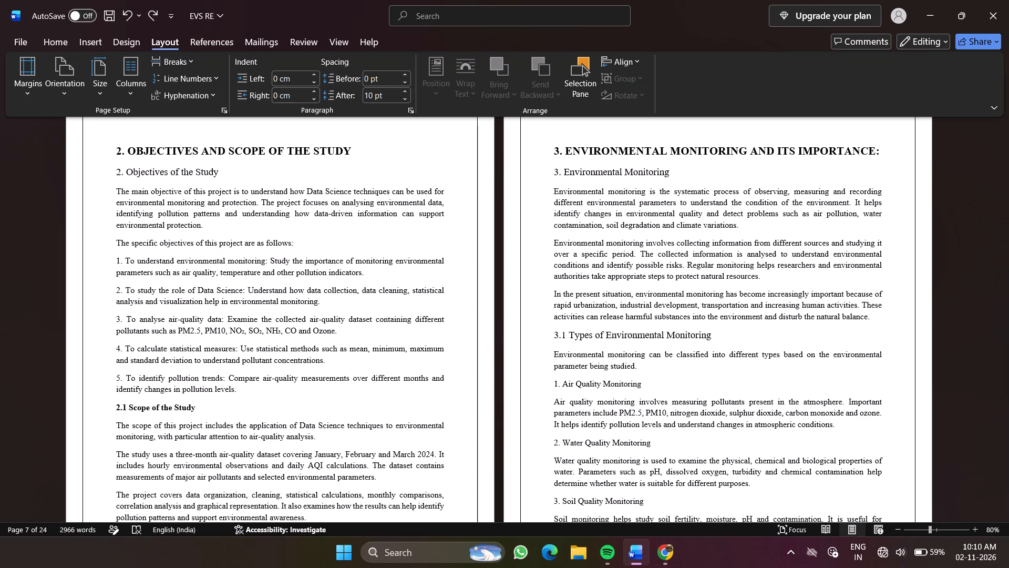
scroll(396, 226, down, 1)
scroll(396, 226, up, 2)
scroll(396, 226, right, 1)
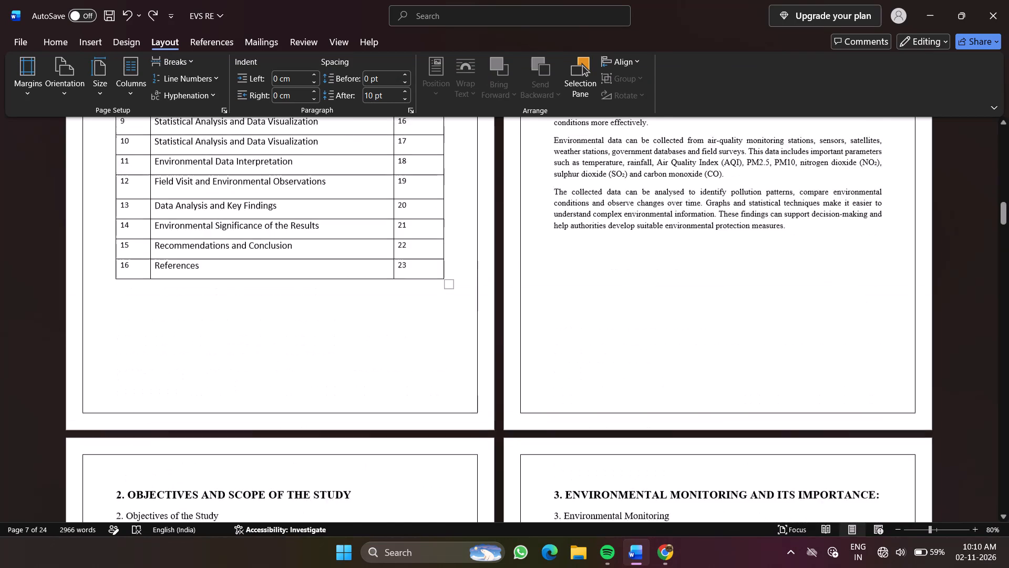
scroll(396, 226, right, 1)
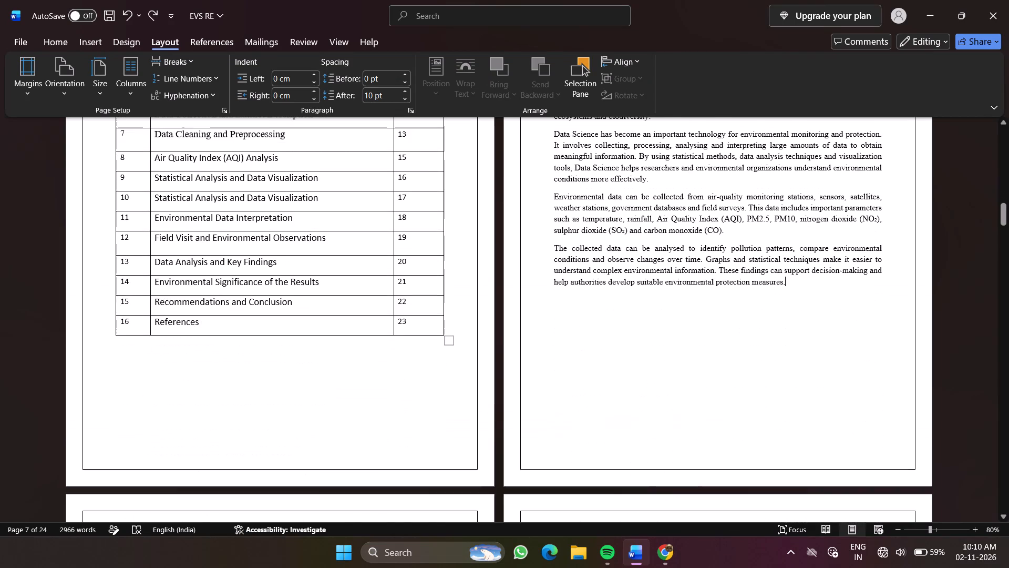
click(798, 281)
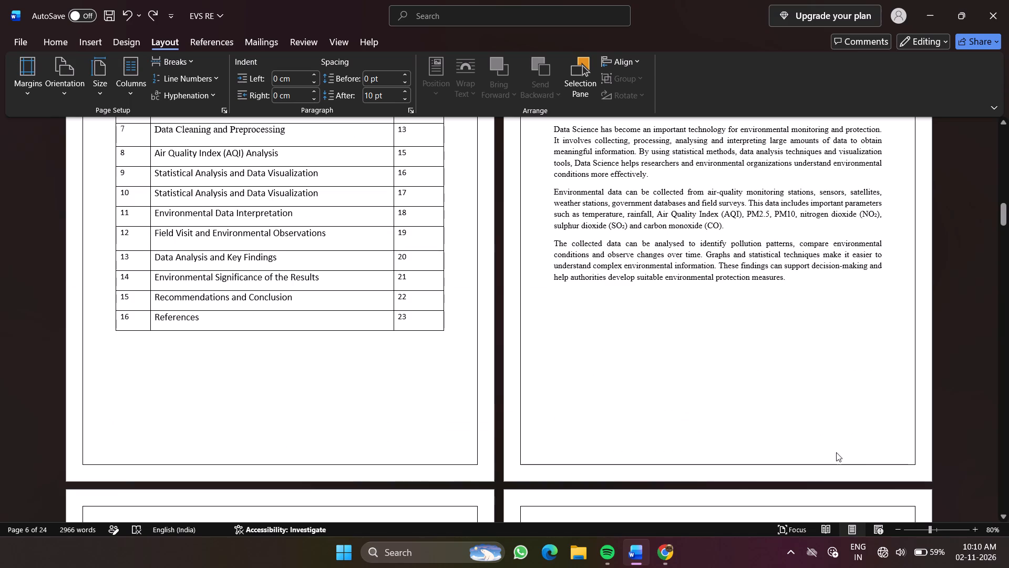
double_click(847, 471)
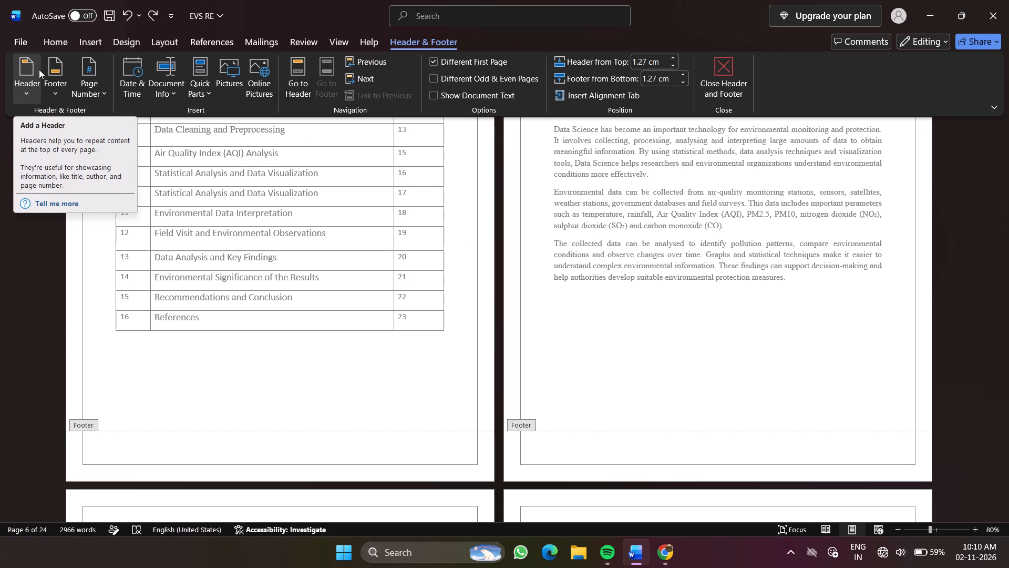
click(88, 86)
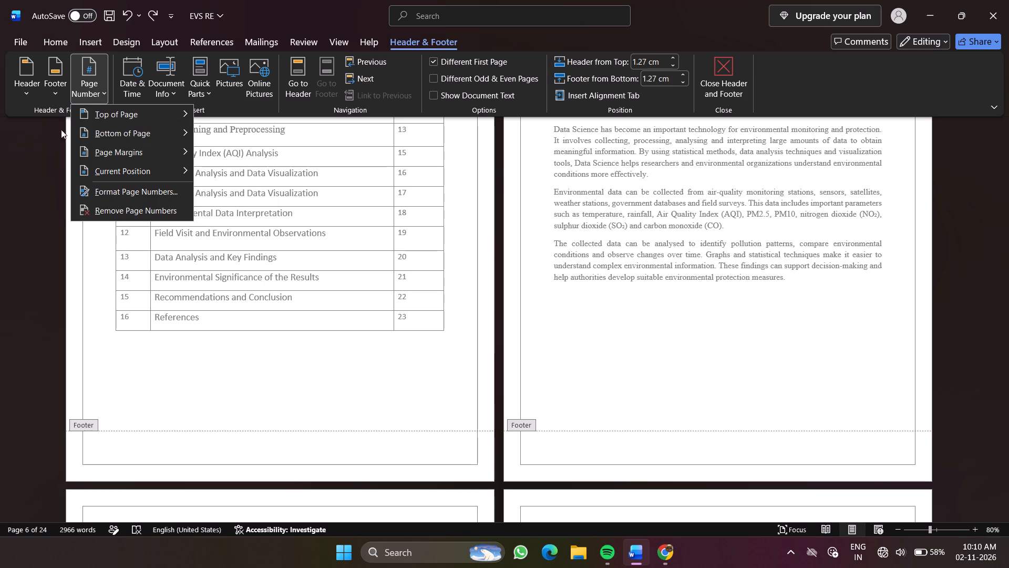
click(136, 196)
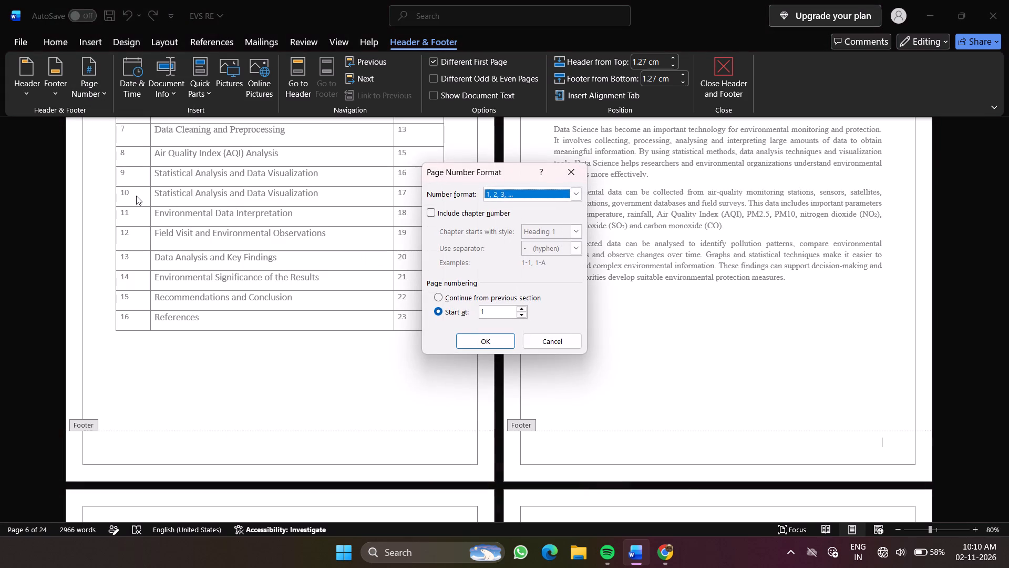
click(504, 336)
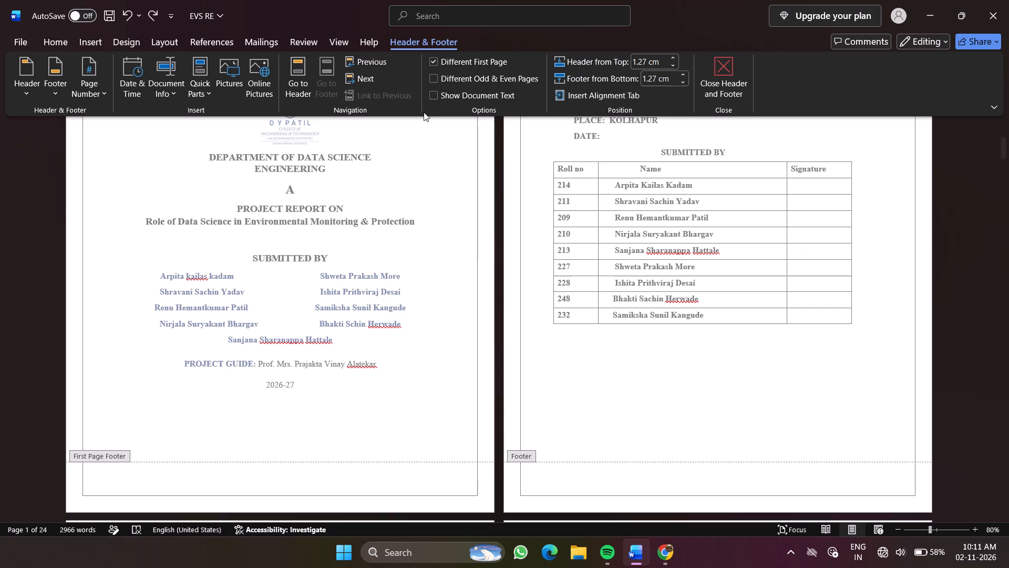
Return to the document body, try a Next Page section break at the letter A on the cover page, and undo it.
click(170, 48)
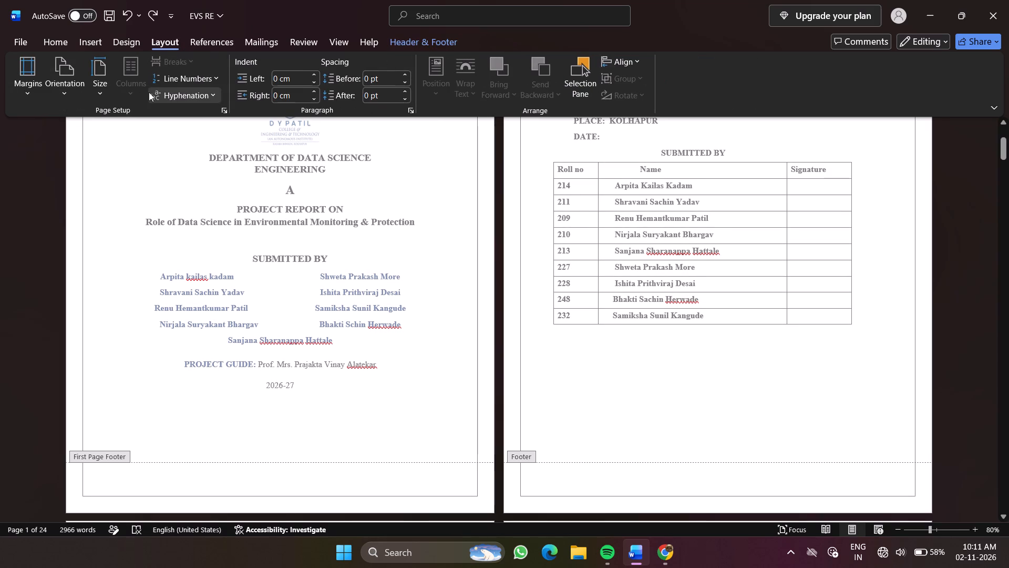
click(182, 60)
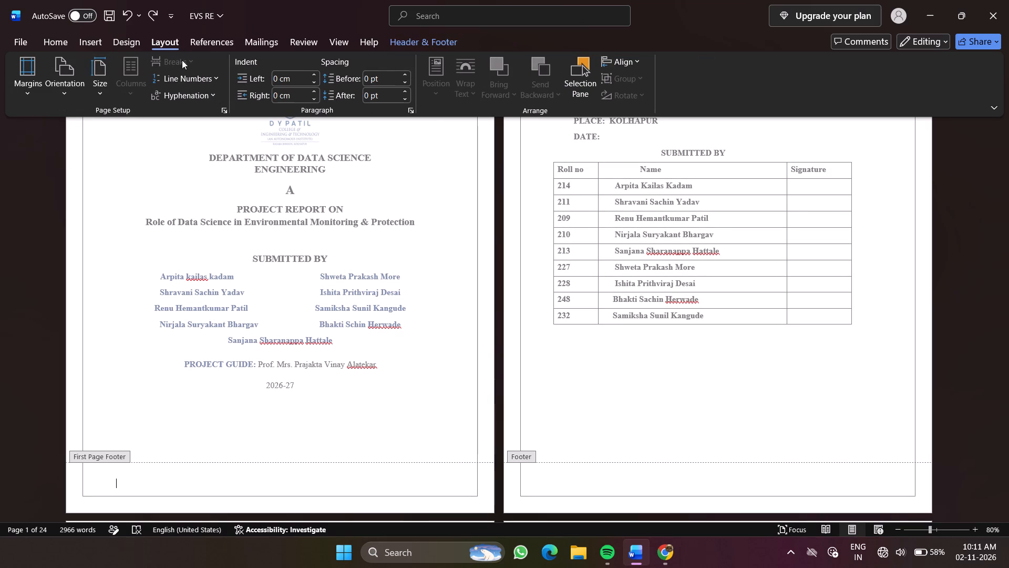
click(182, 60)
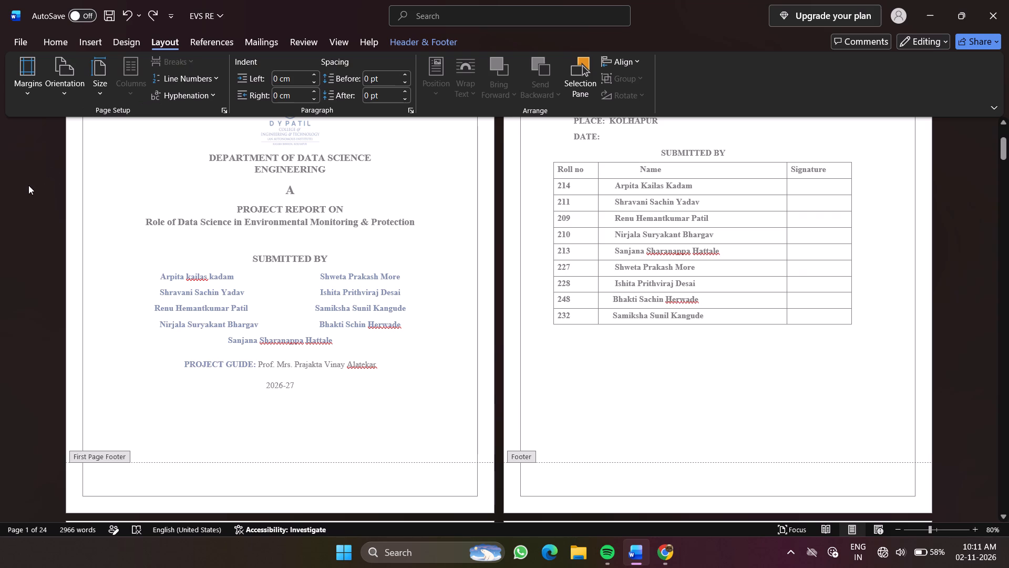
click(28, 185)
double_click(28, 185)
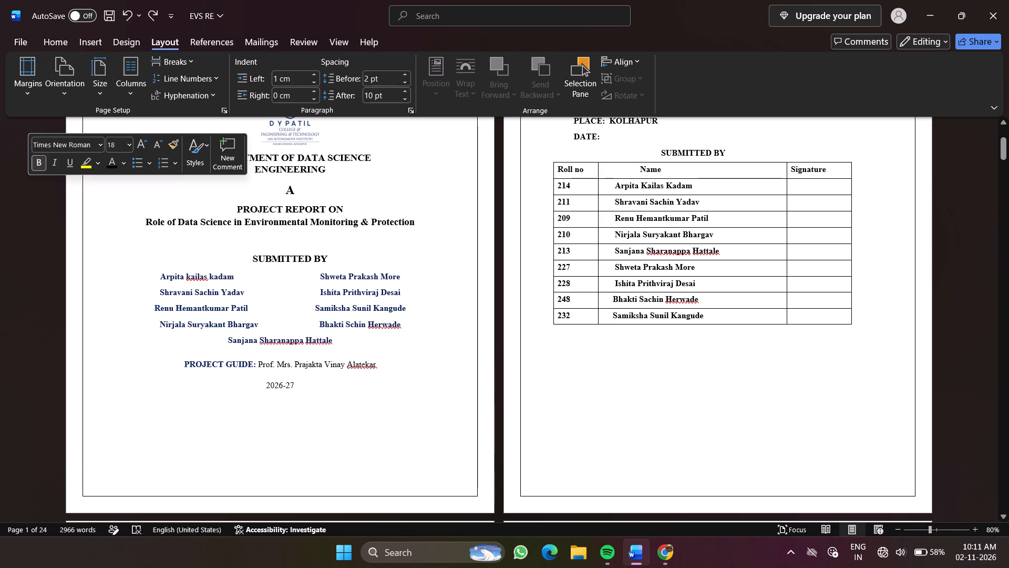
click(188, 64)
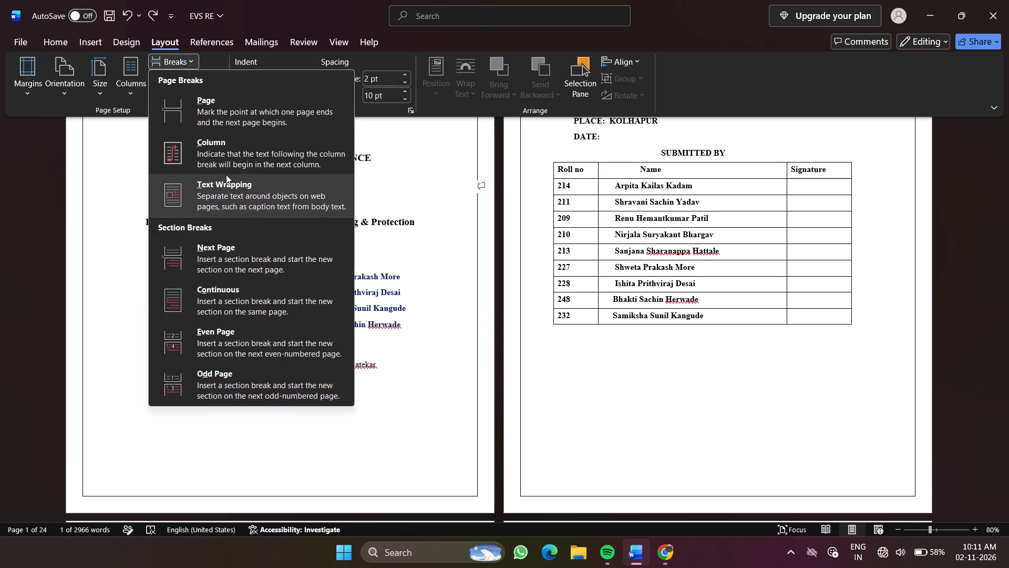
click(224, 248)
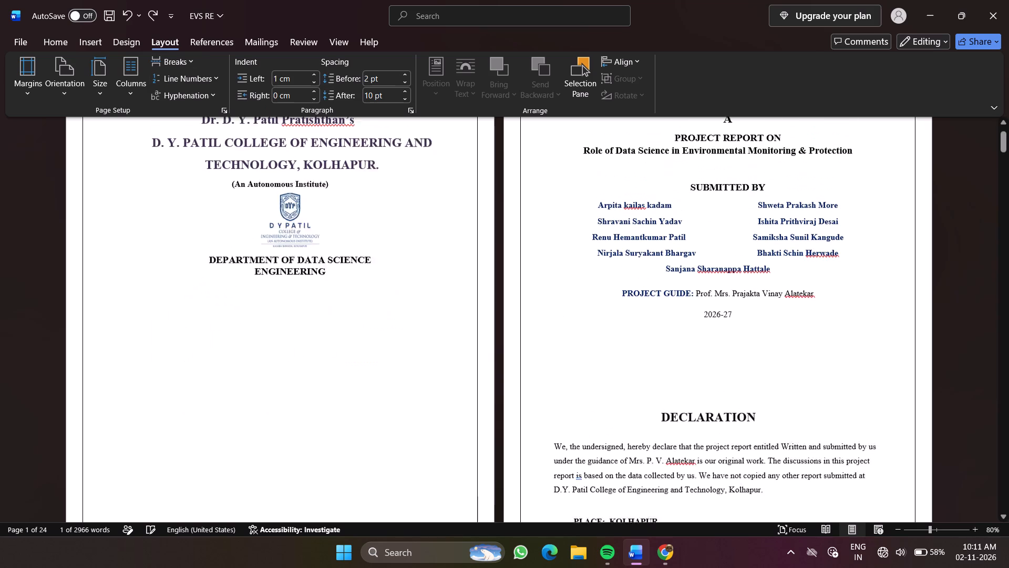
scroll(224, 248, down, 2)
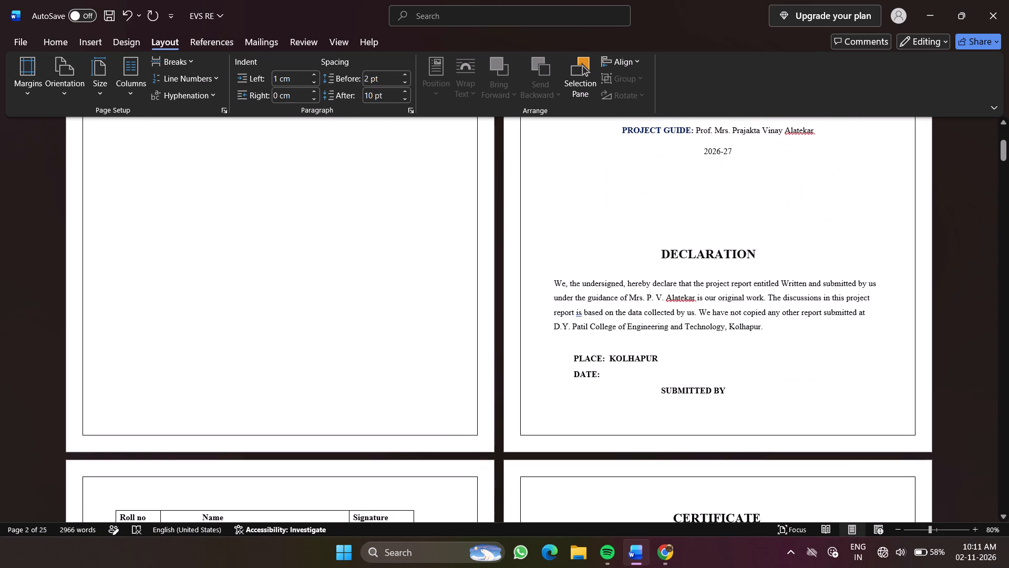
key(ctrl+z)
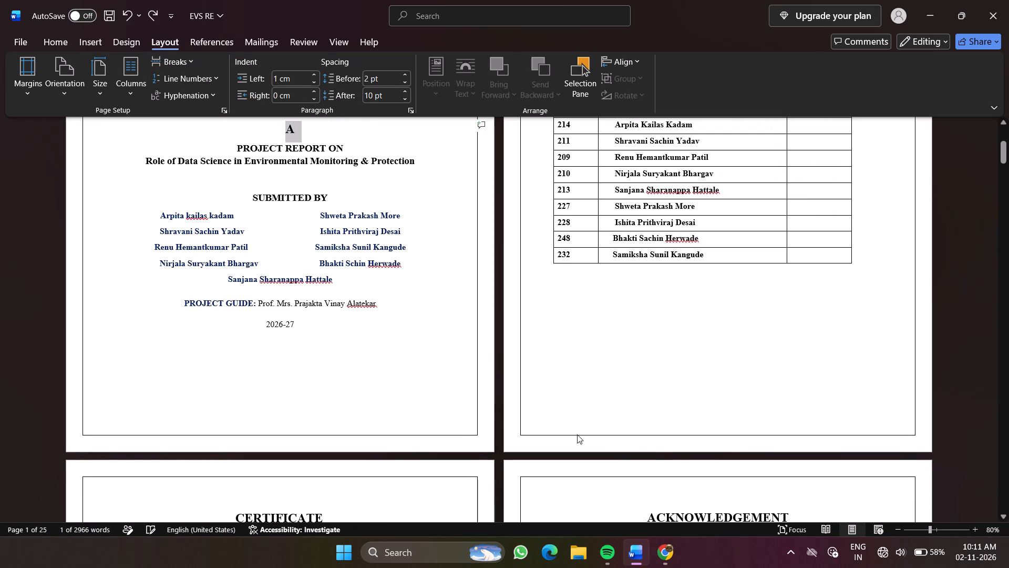
From the Introduction page's footer, apply the 1, 2, 3 page number format with numbering starting at 1 again.
scroll(577, 434, down, 9)
double_click(847, 396)
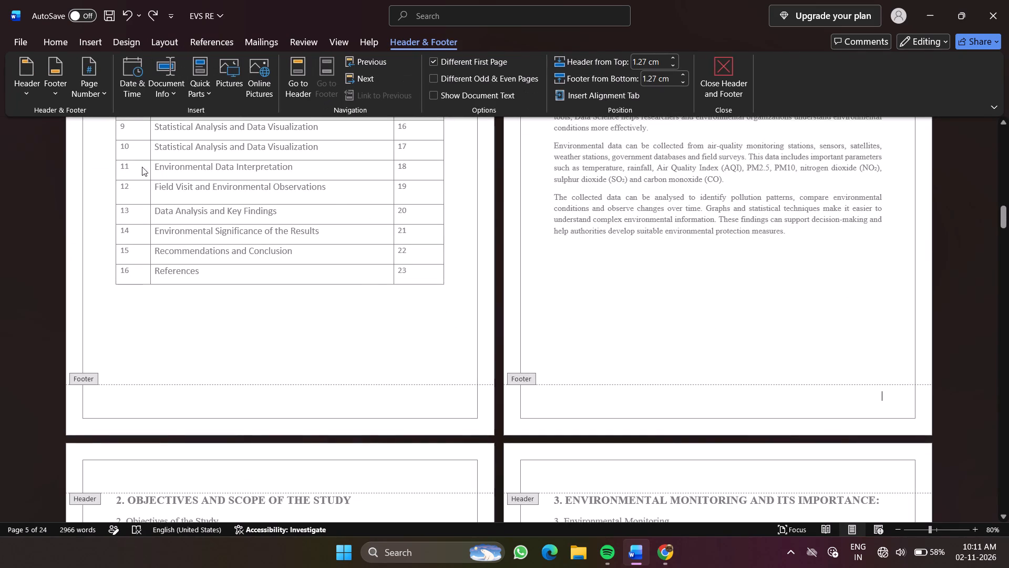
click(81, 81)
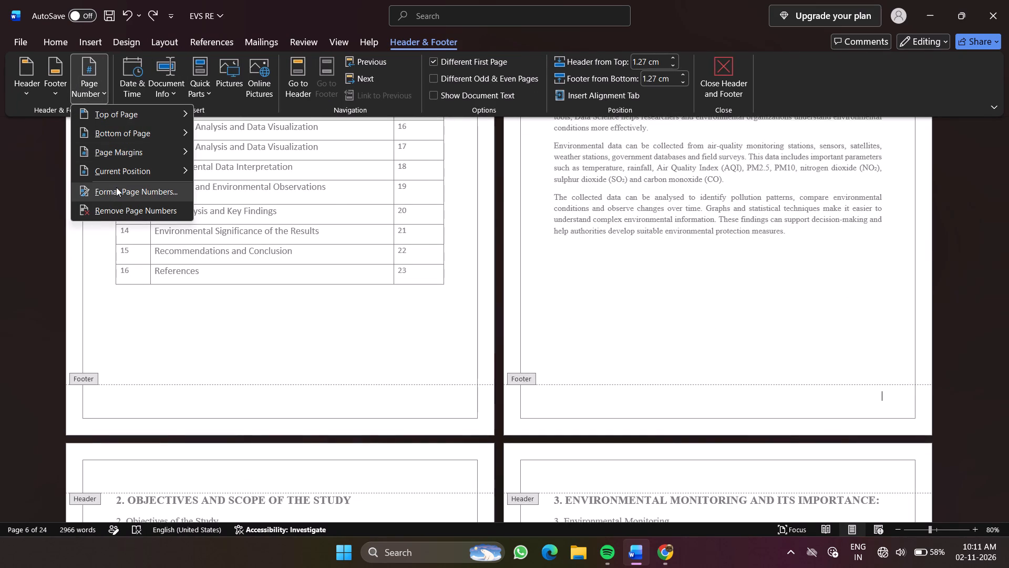
click(116, 187)
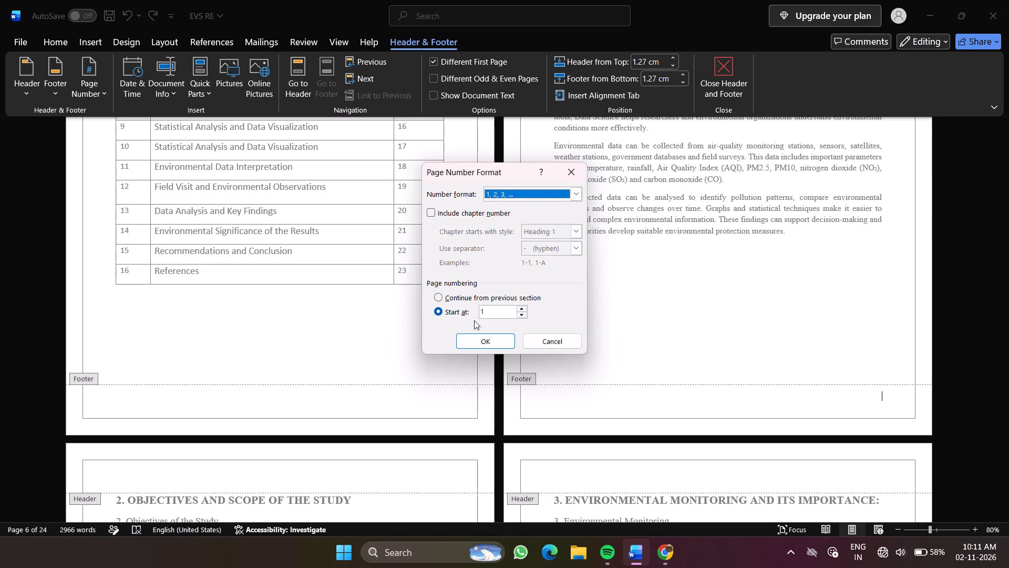
click(495, 340)
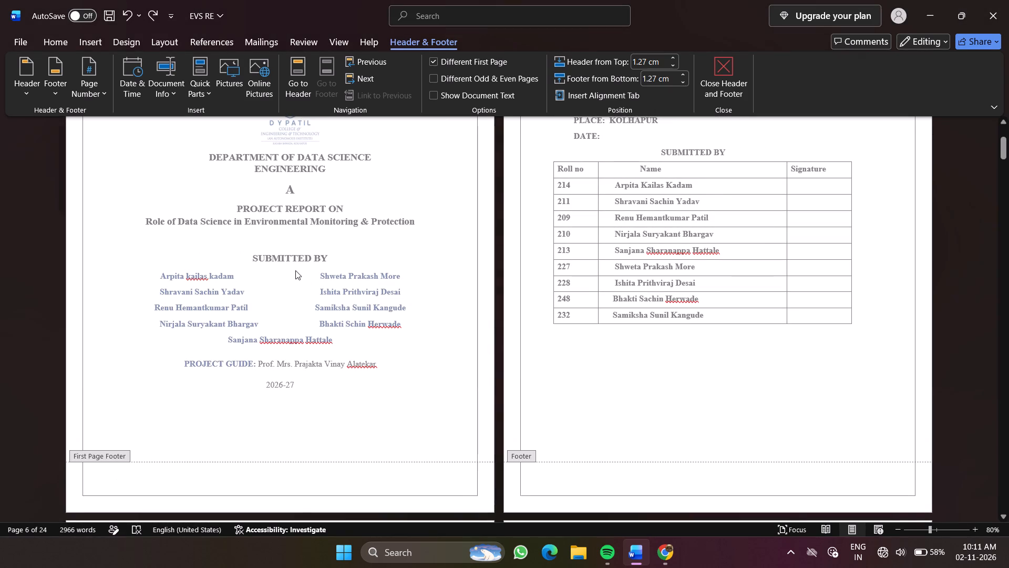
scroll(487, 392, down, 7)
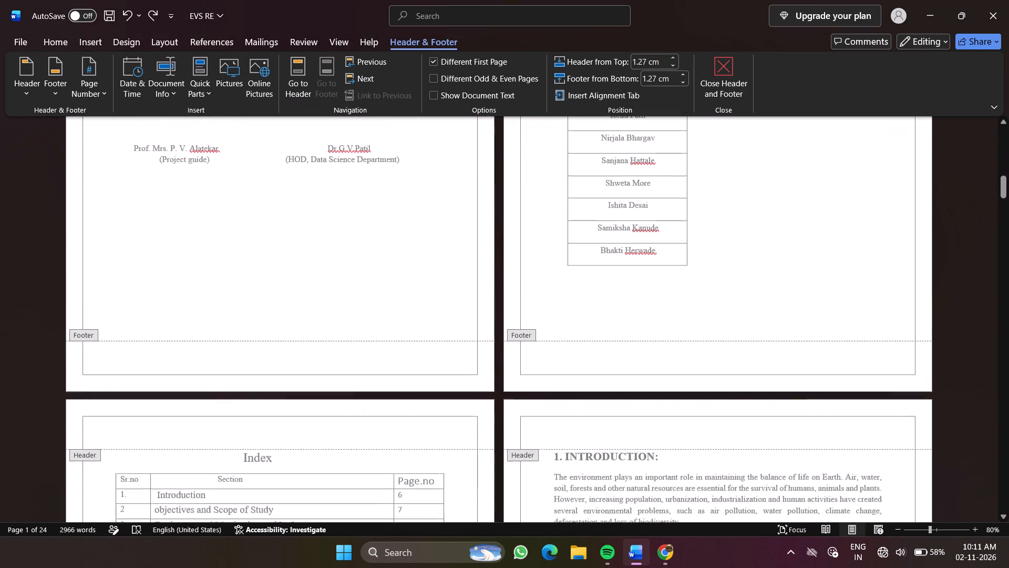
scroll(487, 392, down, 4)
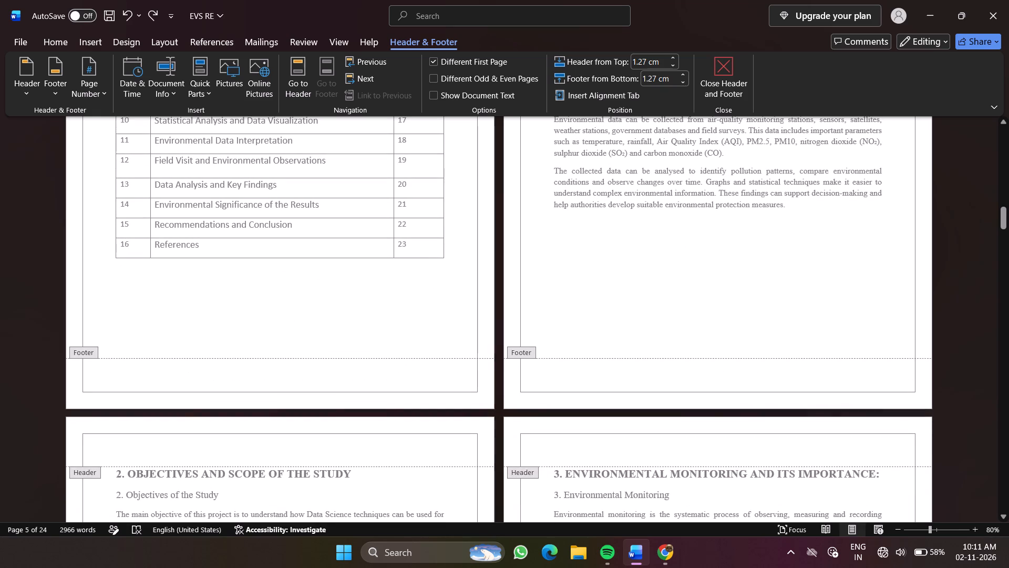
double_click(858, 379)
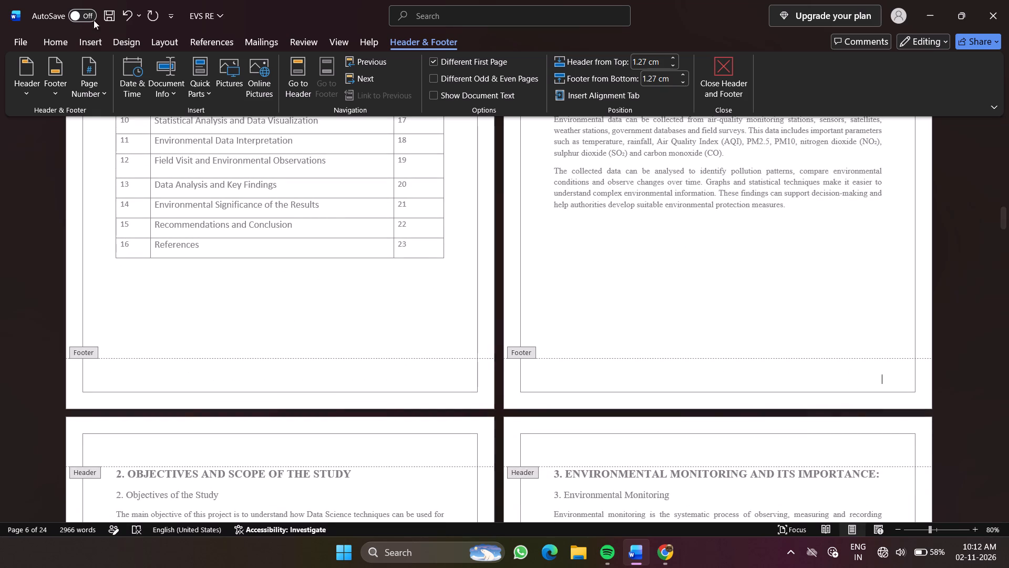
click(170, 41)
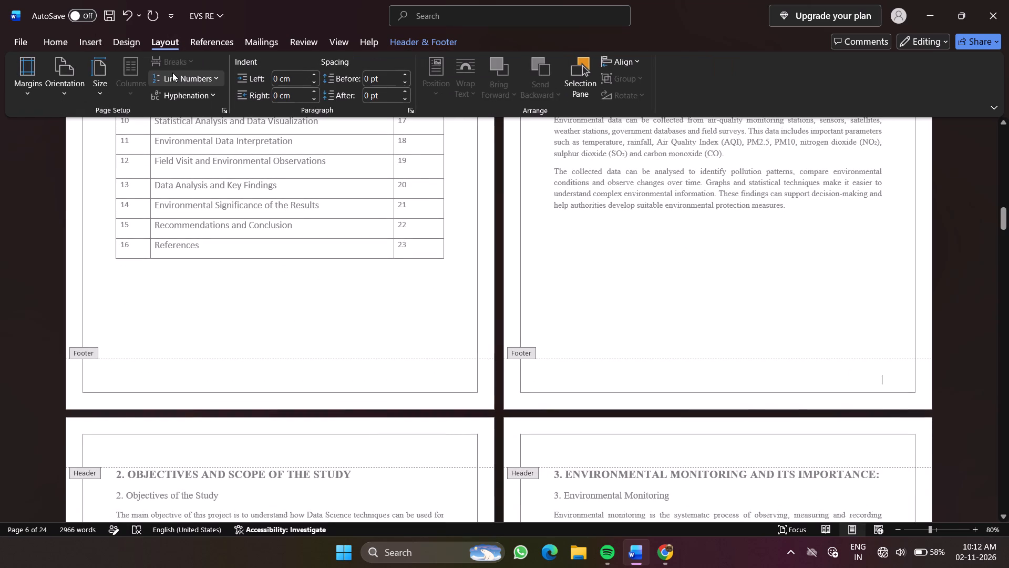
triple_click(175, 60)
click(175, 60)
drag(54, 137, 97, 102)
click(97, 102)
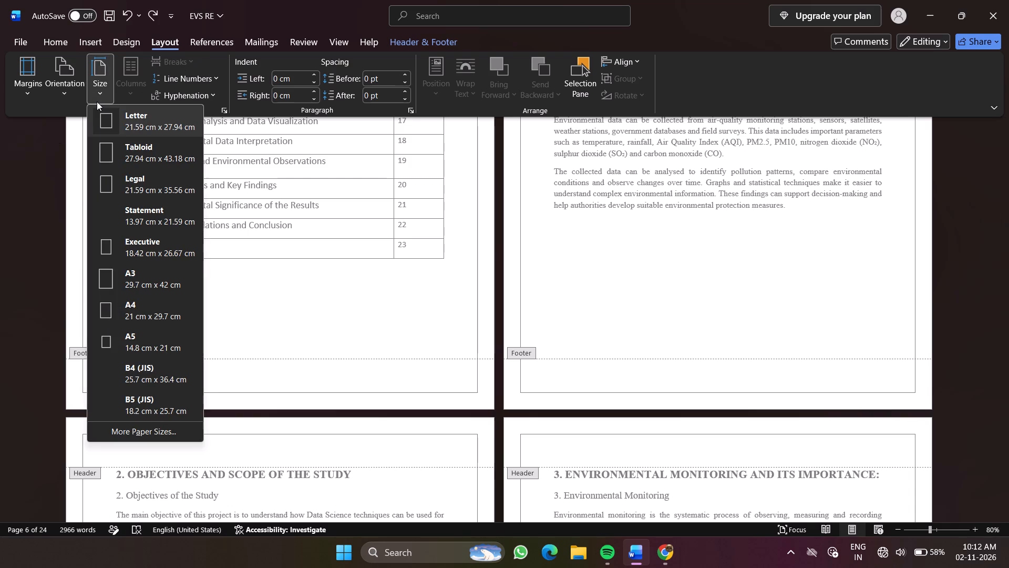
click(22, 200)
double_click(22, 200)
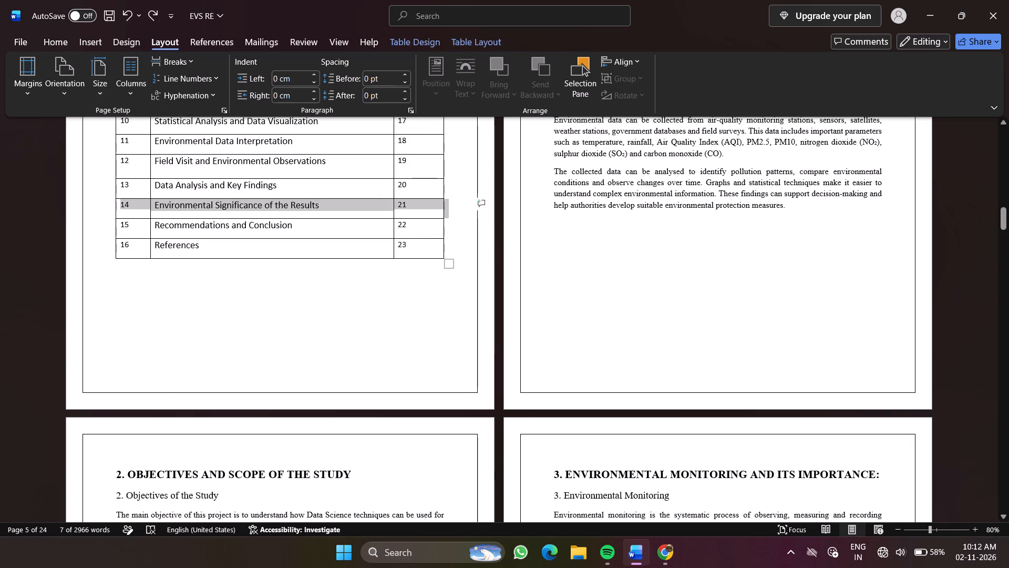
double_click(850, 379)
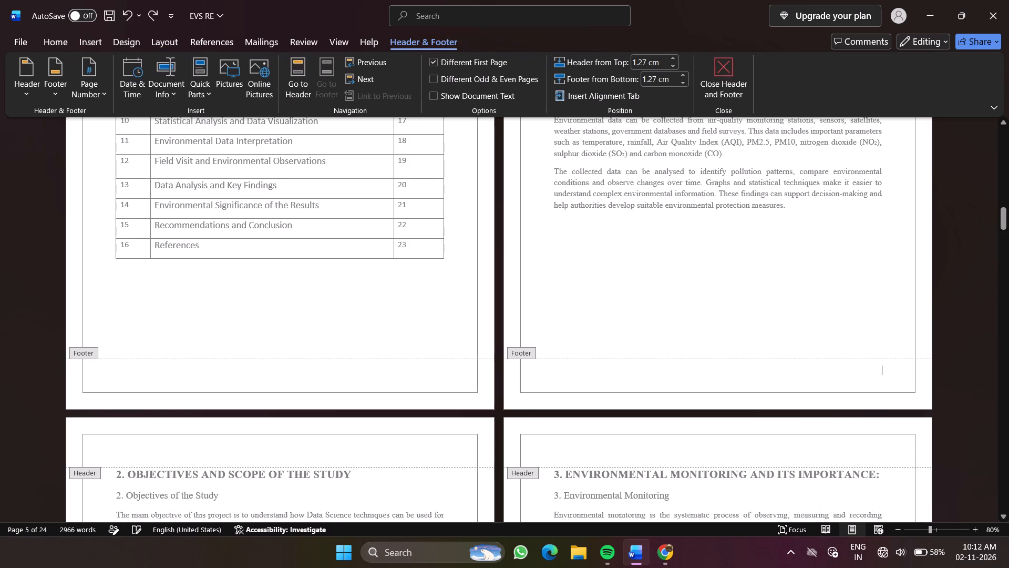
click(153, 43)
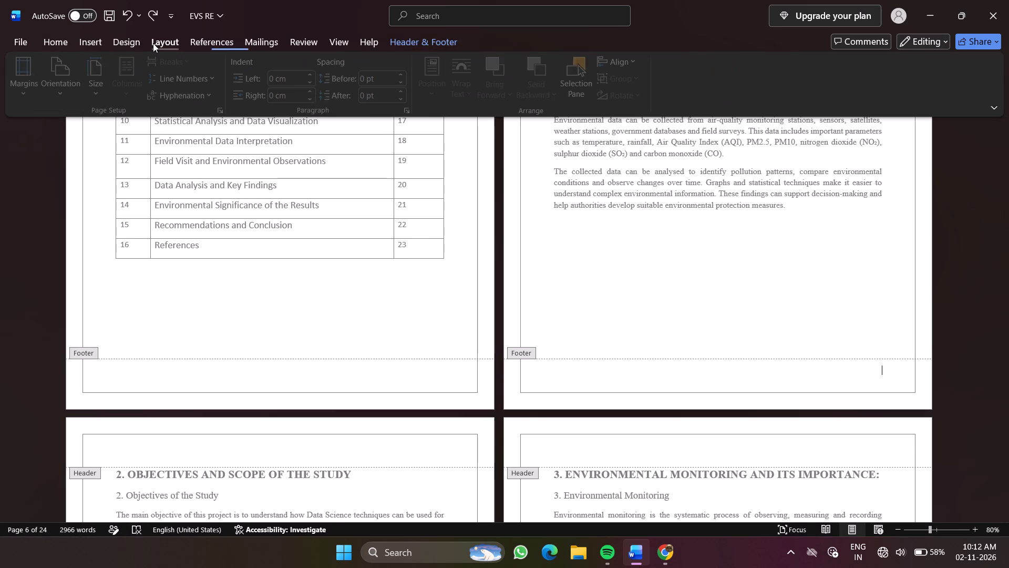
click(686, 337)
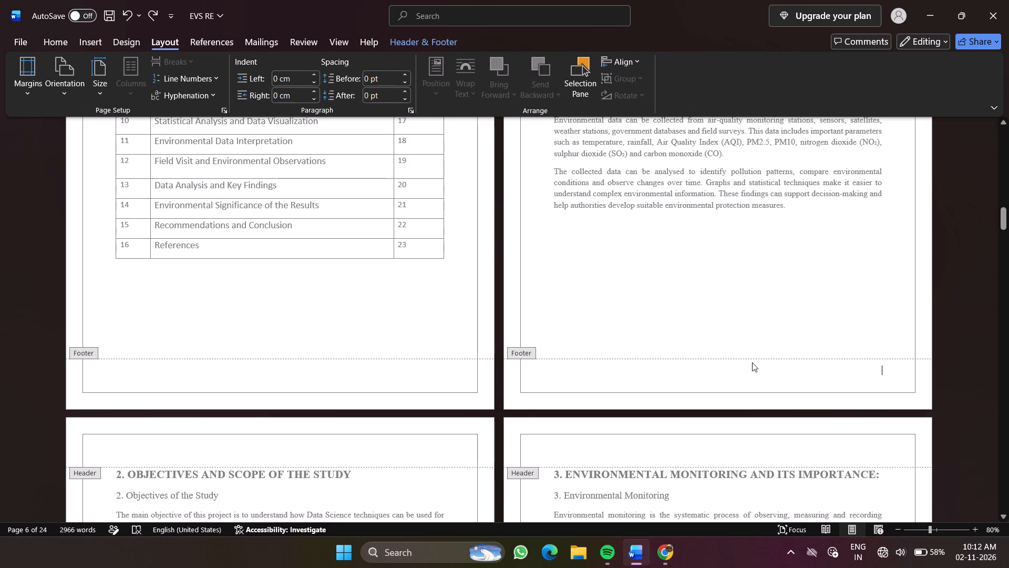
Return to the document body and insert a Next Page section break on the empty line after the Introduction text.
double_click(953, 352)
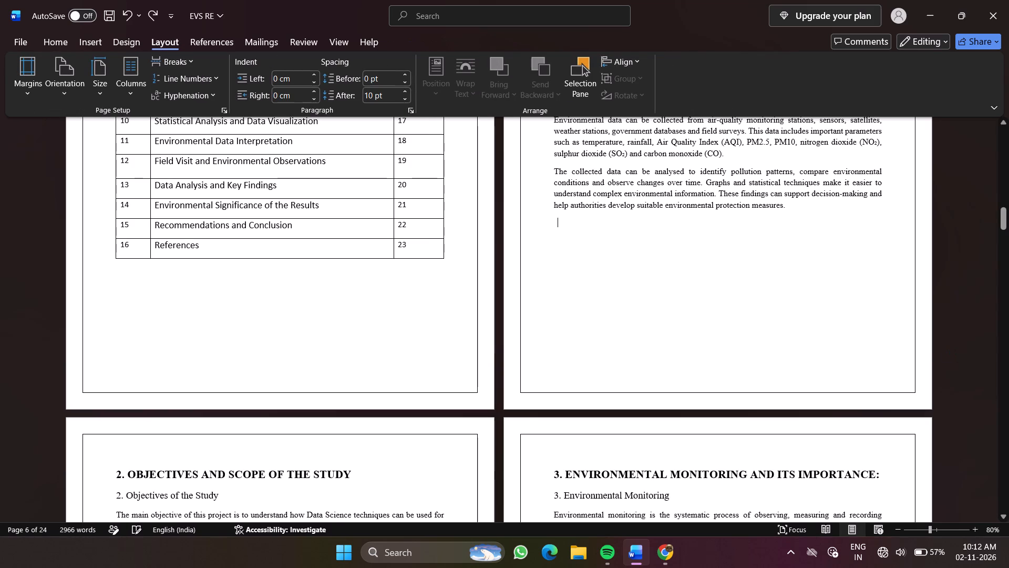
click(178, 64)
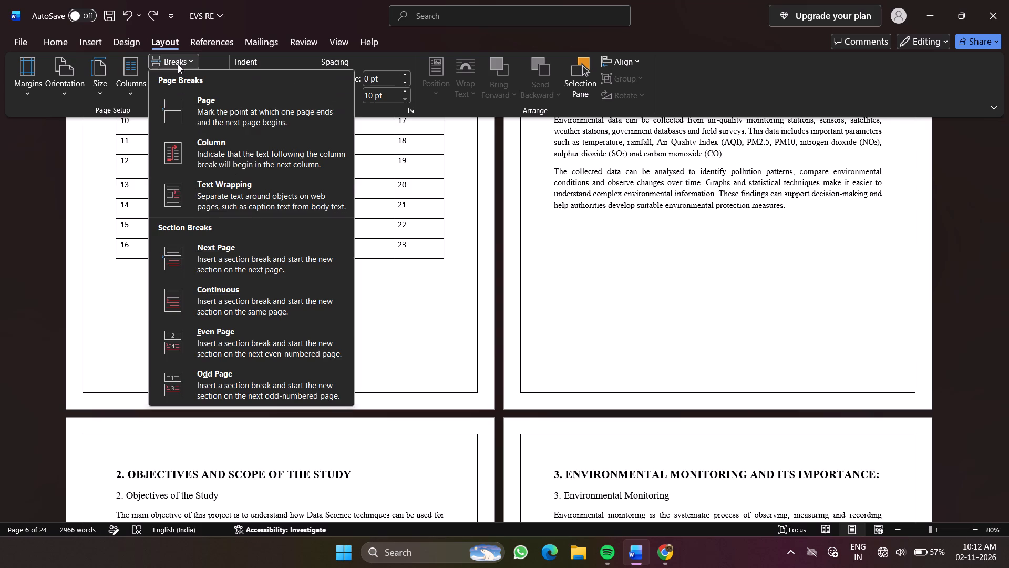
click(236, 246)
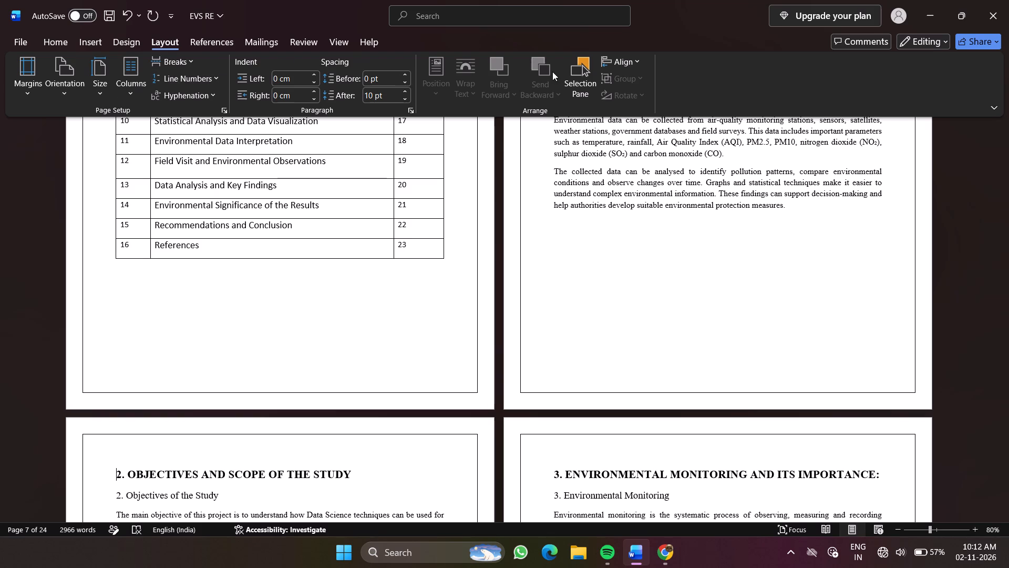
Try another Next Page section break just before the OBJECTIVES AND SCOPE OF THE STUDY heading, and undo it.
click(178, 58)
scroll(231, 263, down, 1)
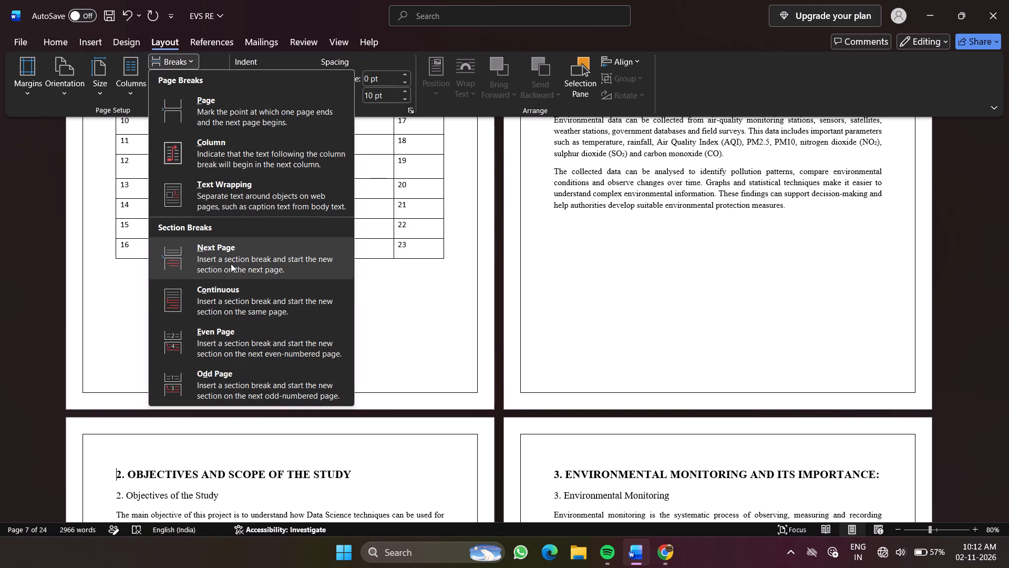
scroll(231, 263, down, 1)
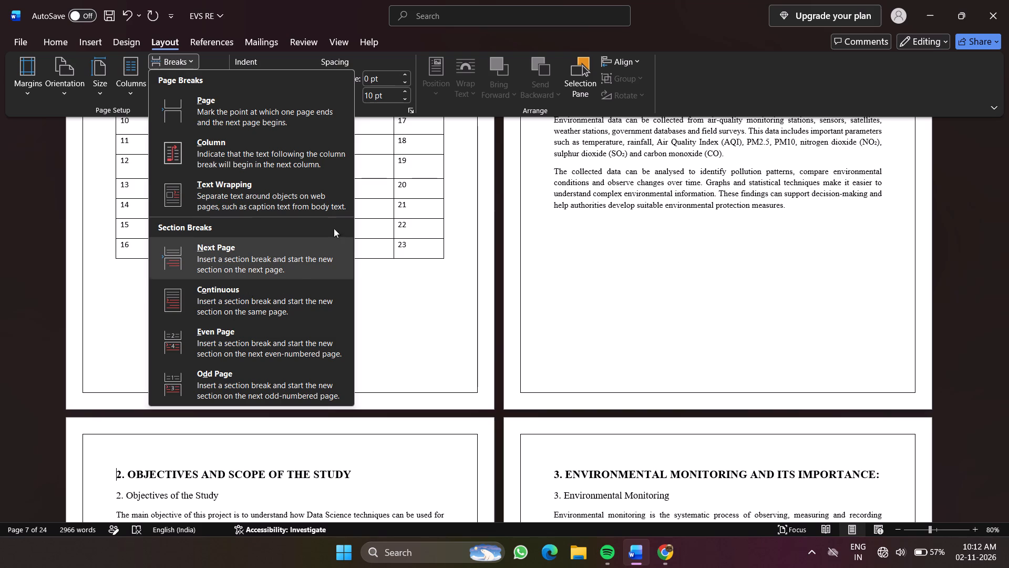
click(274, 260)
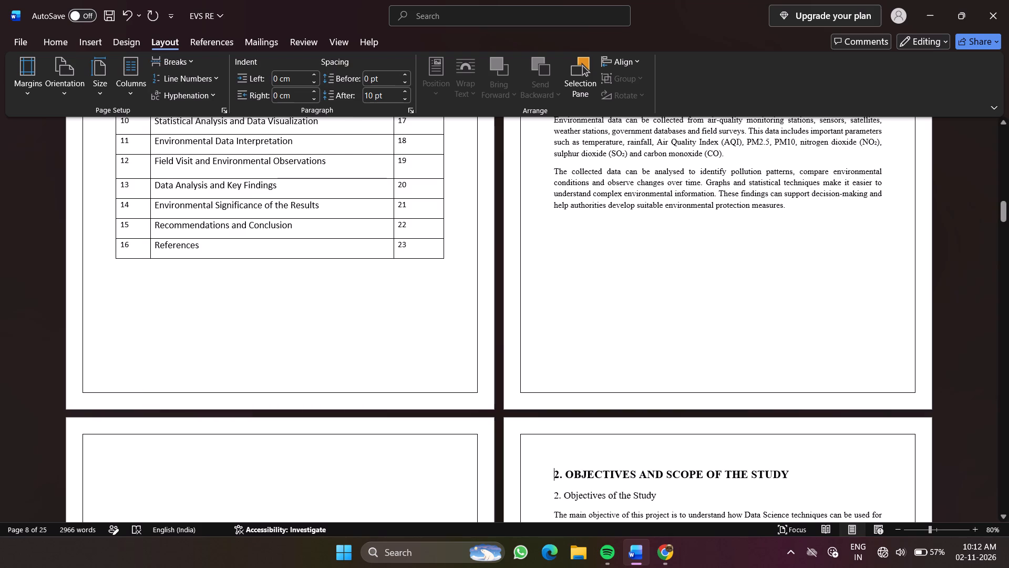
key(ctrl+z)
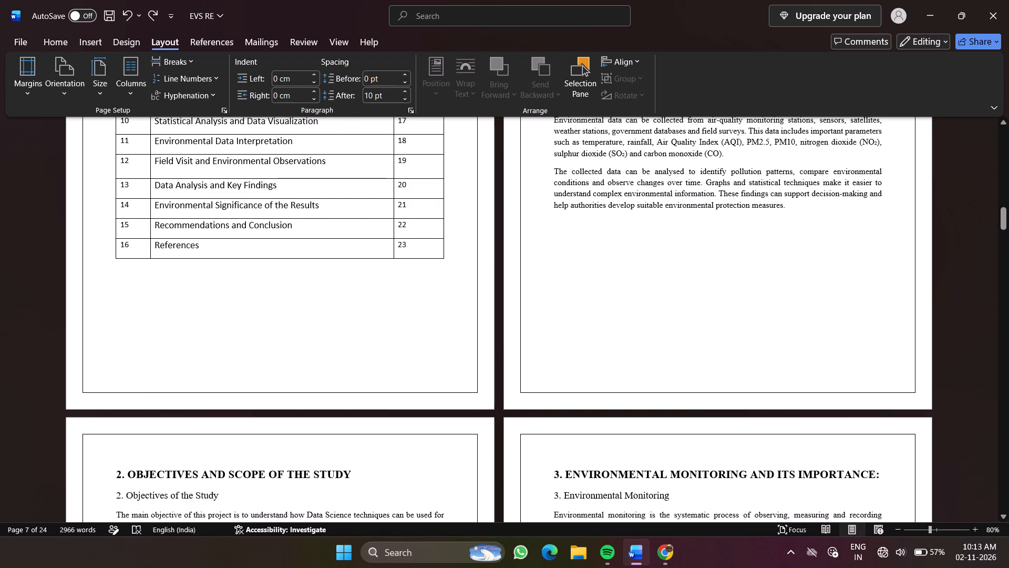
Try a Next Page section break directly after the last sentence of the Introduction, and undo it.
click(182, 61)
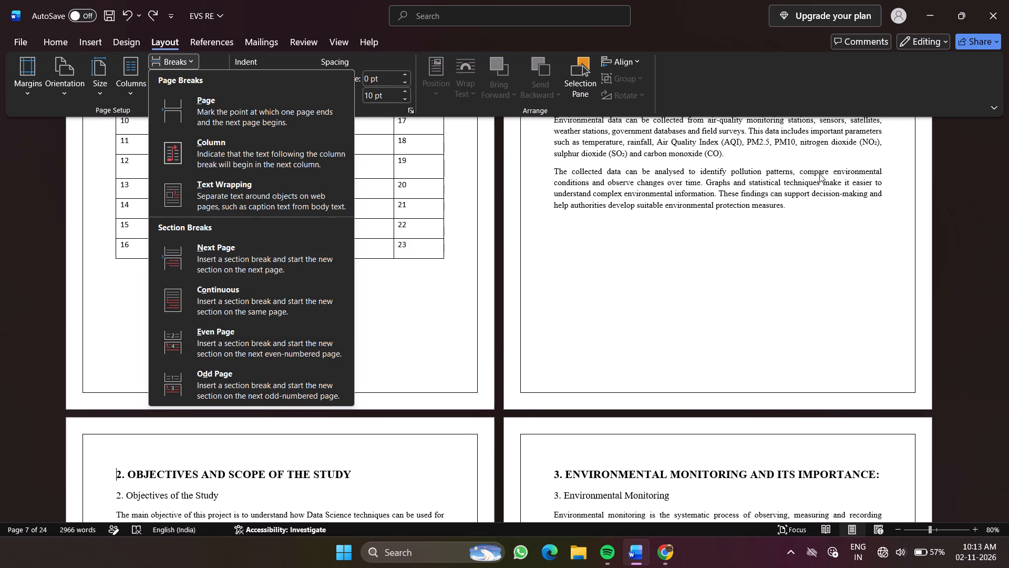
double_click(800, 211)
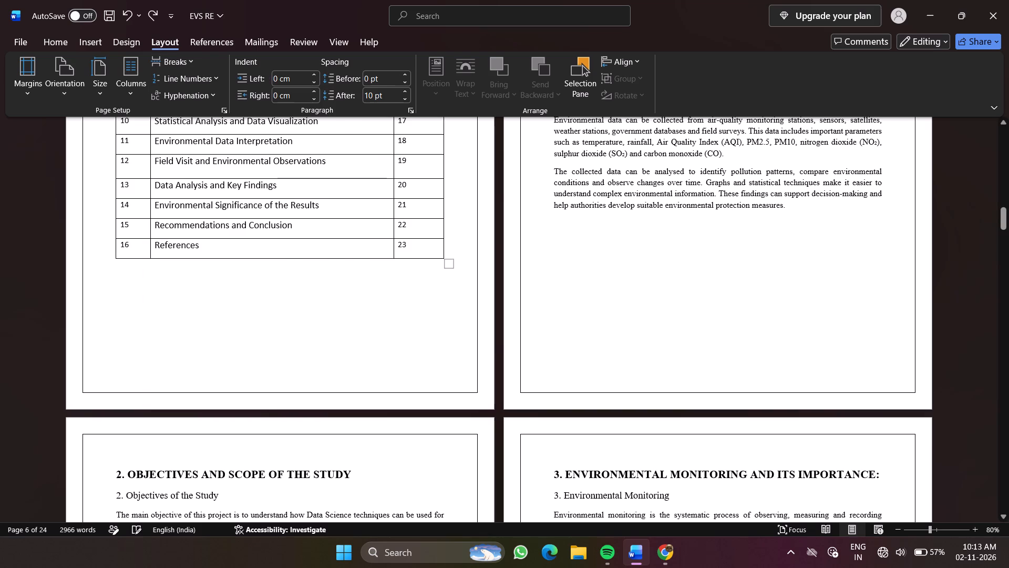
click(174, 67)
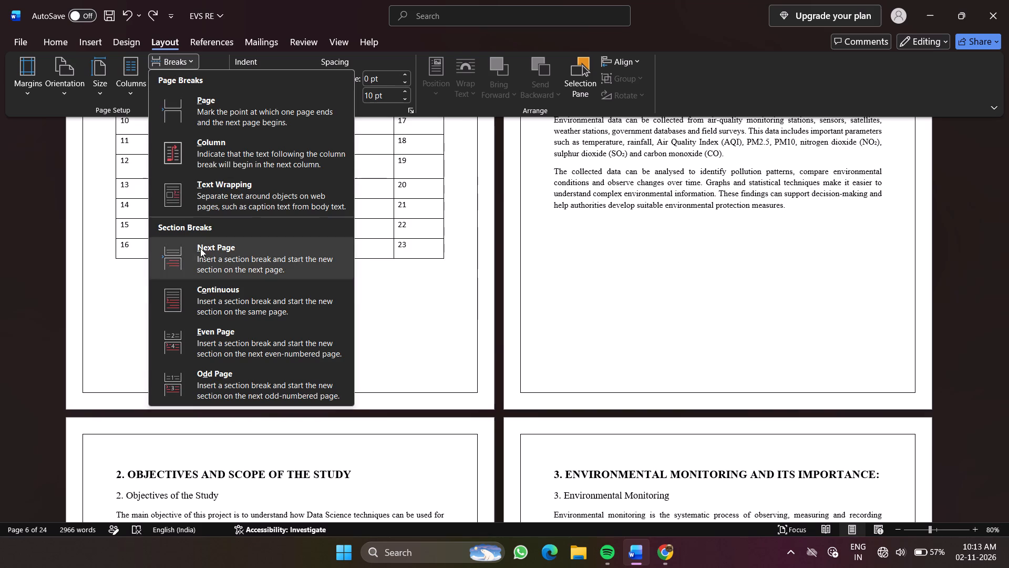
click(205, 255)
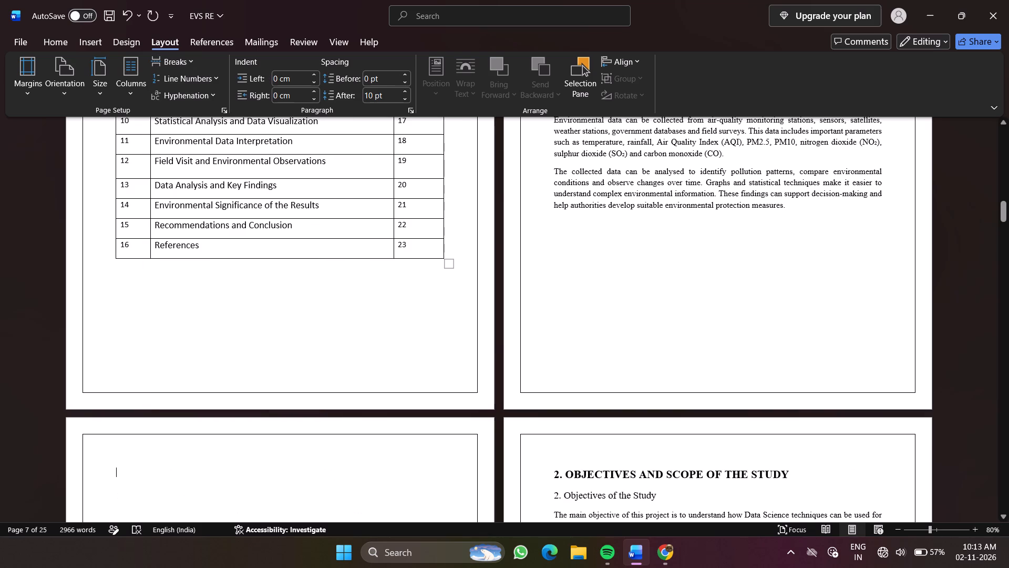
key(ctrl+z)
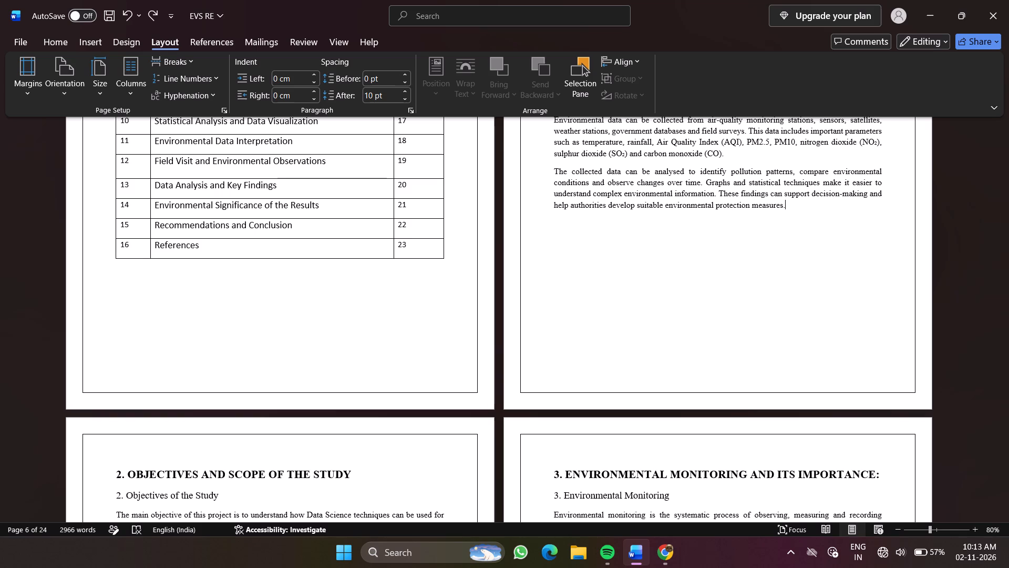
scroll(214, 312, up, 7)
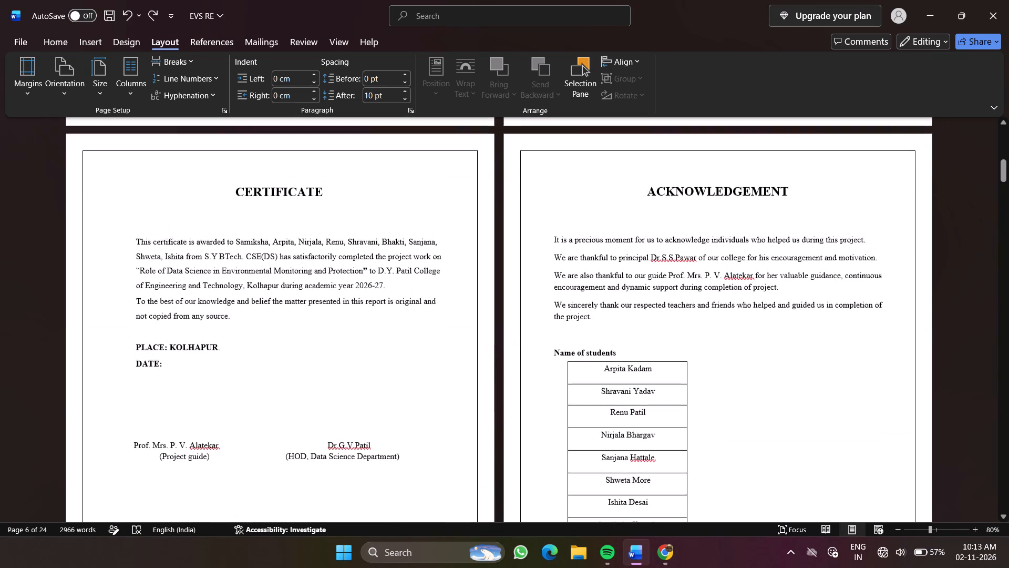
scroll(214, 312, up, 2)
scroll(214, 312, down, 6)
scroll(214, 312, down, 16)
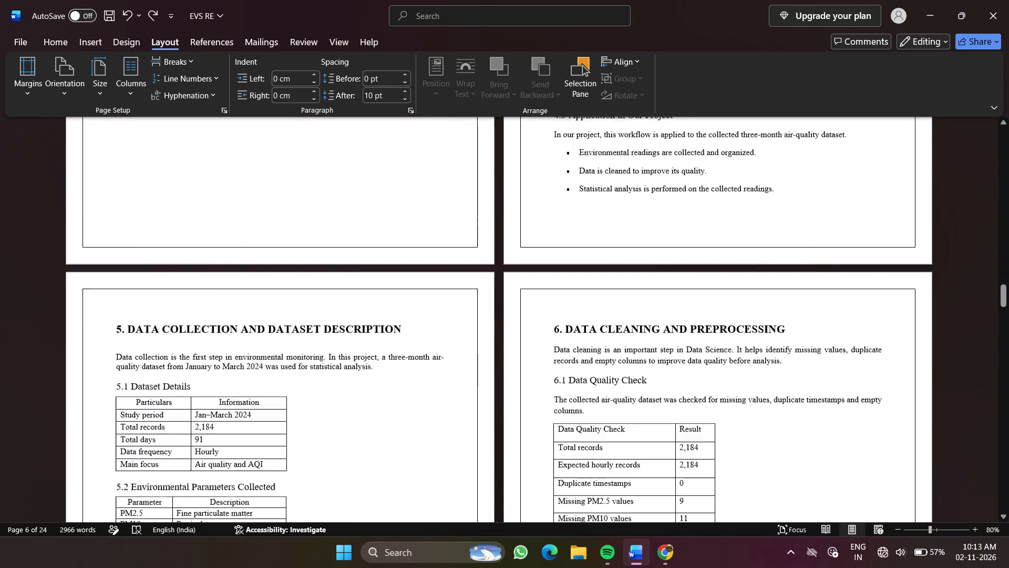
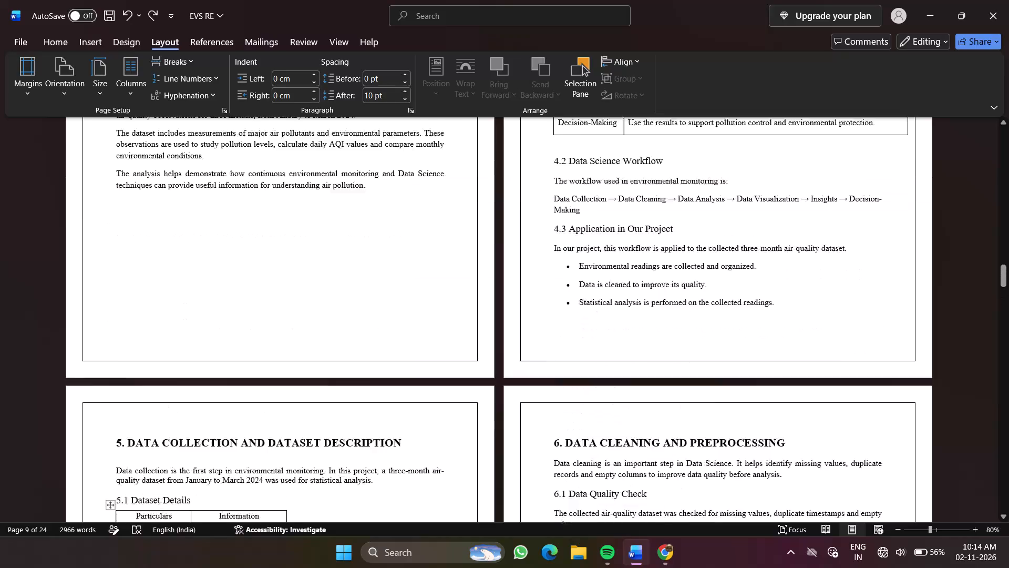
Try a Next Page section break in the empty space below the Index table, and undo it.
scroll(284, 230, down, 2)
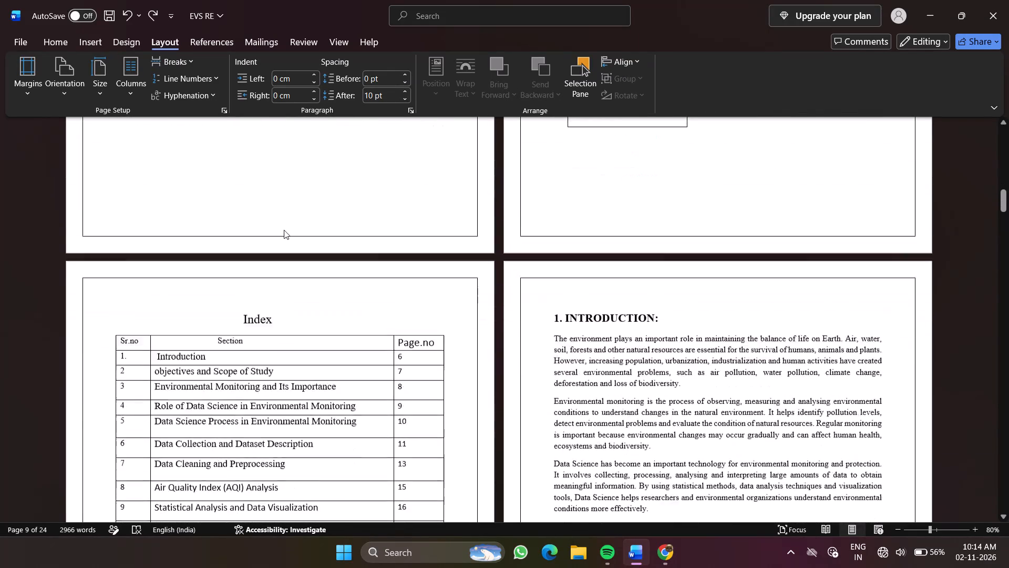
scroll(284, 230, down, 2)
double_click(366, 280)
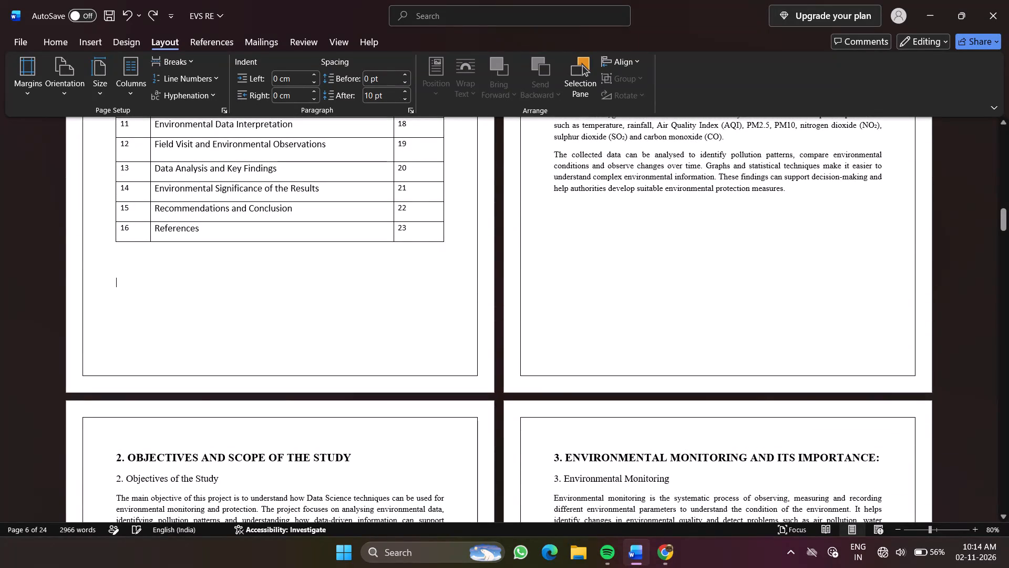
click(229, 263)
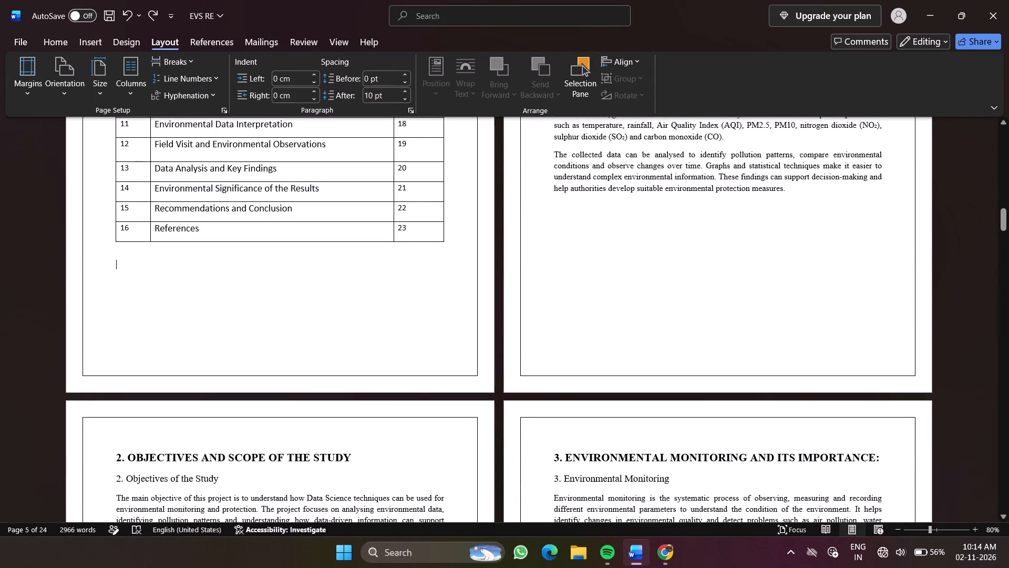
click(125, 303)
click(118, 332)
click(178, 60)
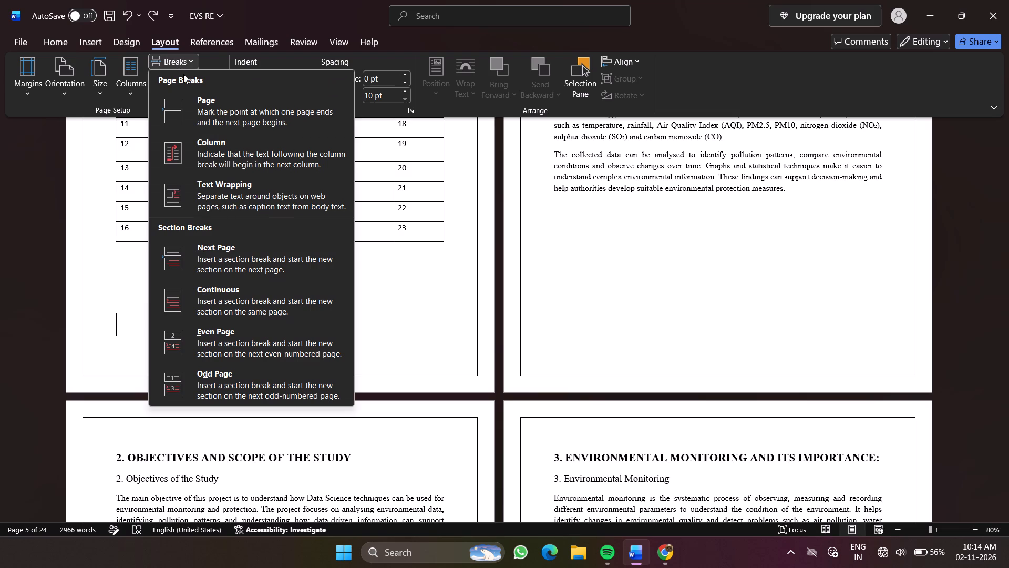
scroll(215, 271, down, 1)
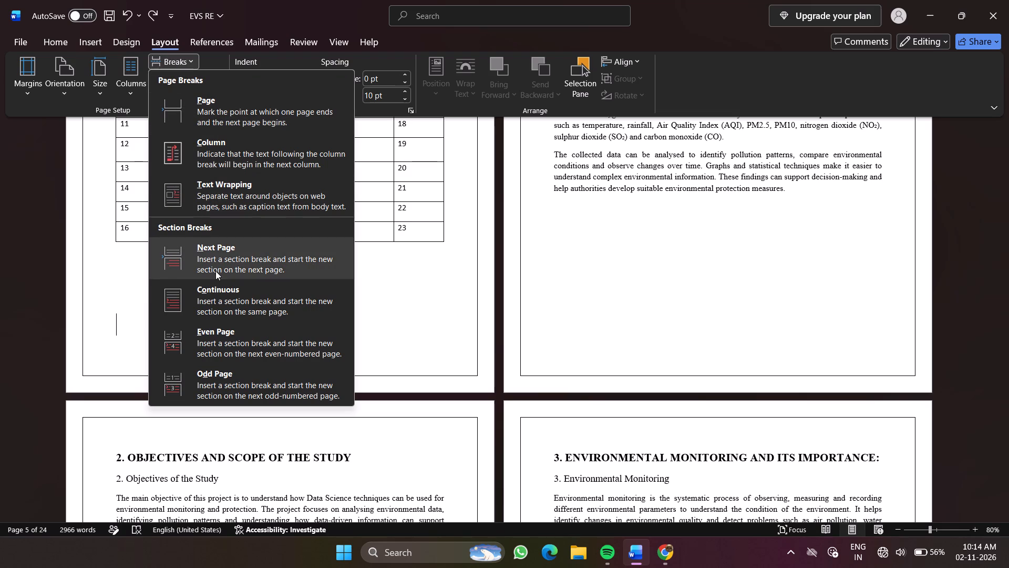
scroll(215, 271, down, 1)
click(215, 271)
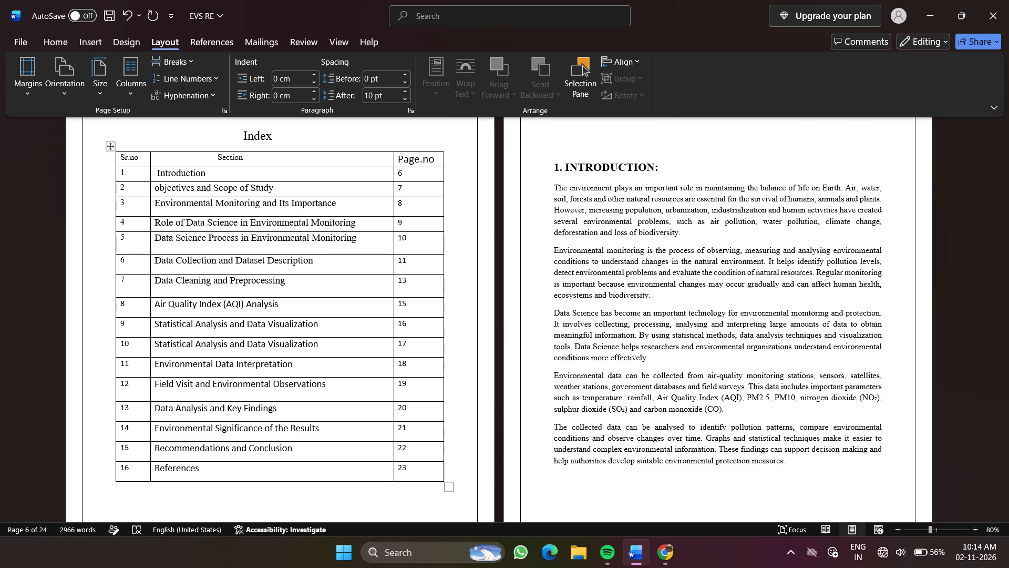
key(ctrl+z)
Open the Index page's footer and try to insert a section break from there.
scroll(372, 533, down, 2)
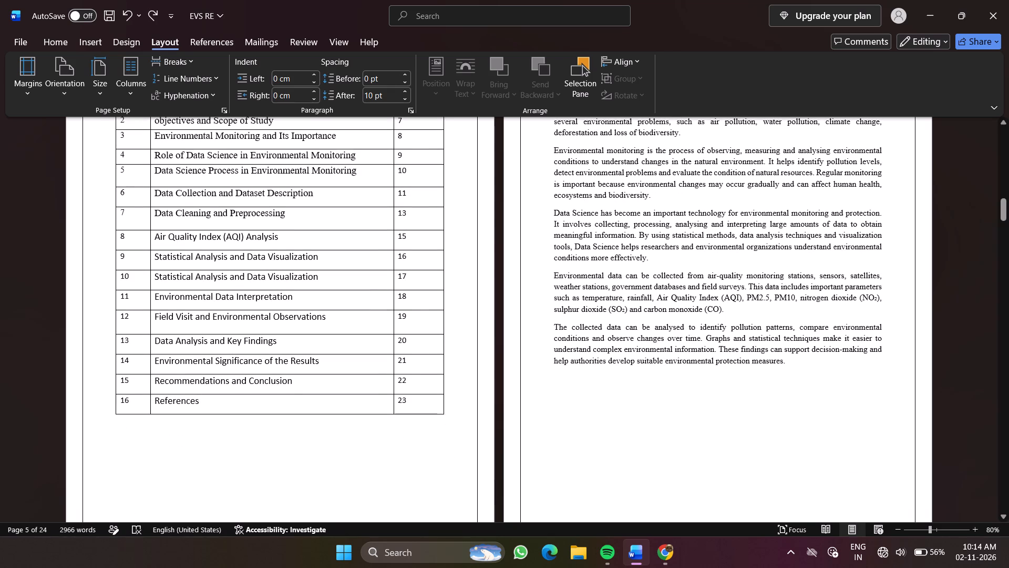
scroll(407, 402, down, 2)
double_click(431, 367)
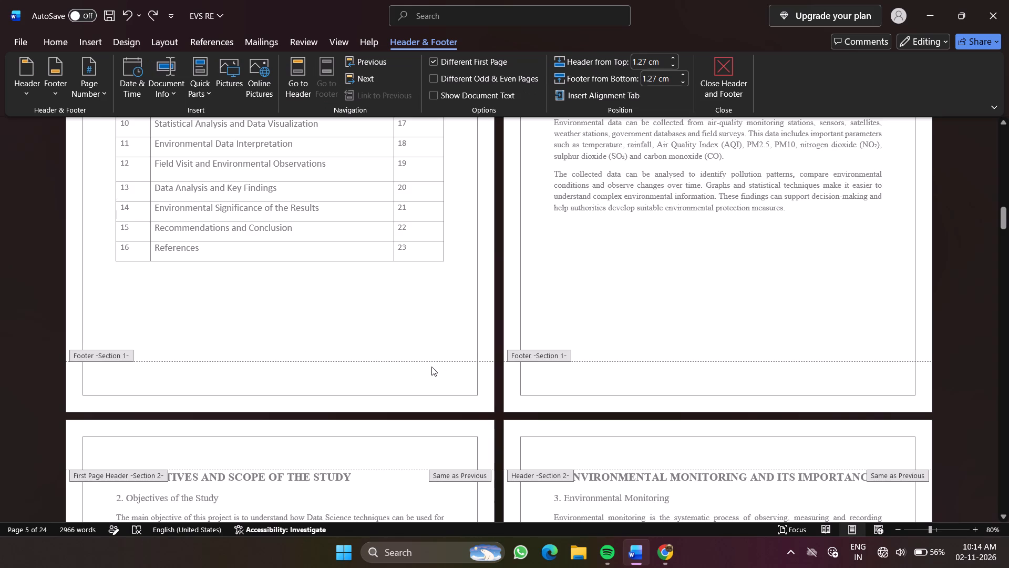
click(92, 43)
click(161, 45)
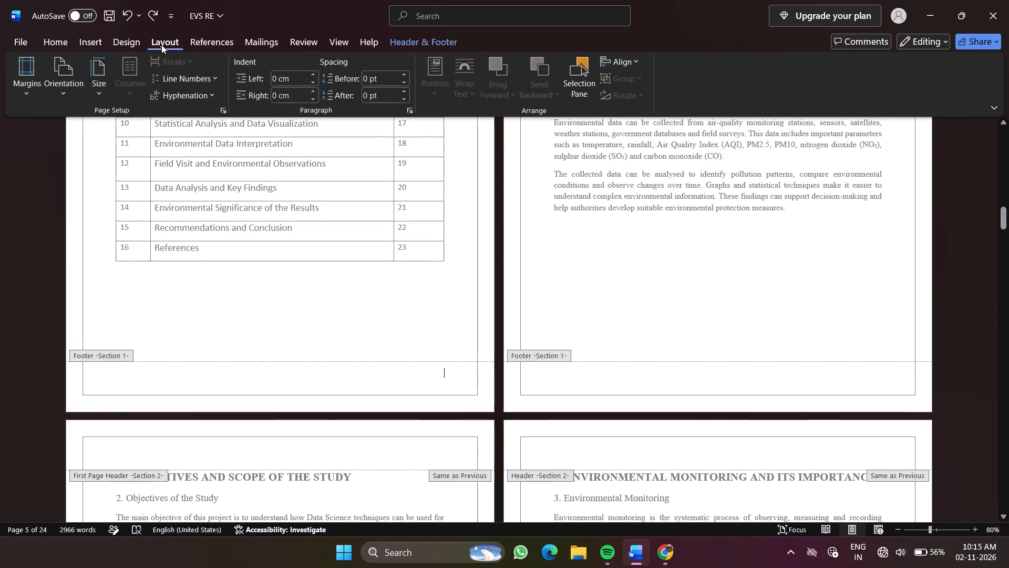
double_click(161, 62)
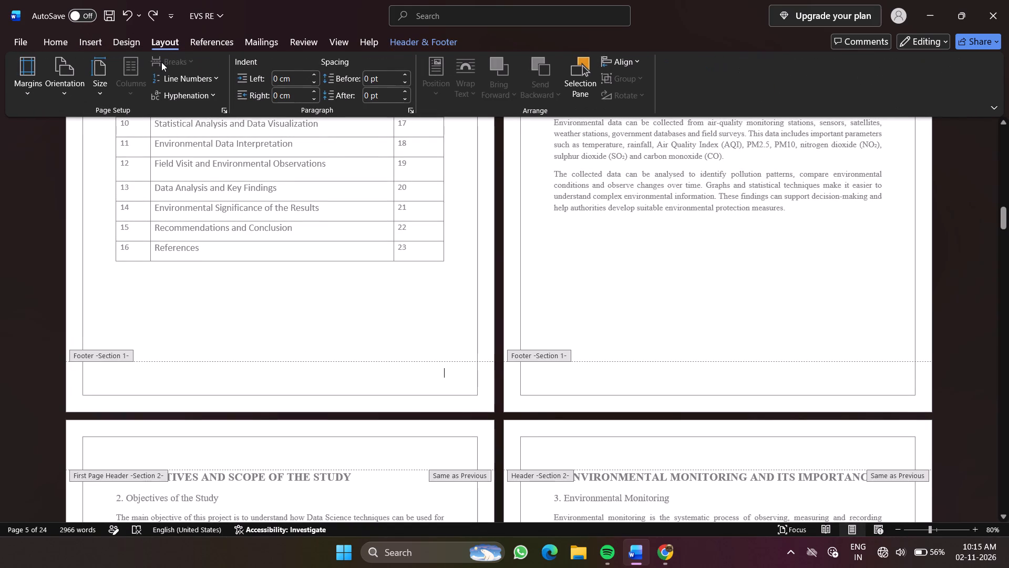
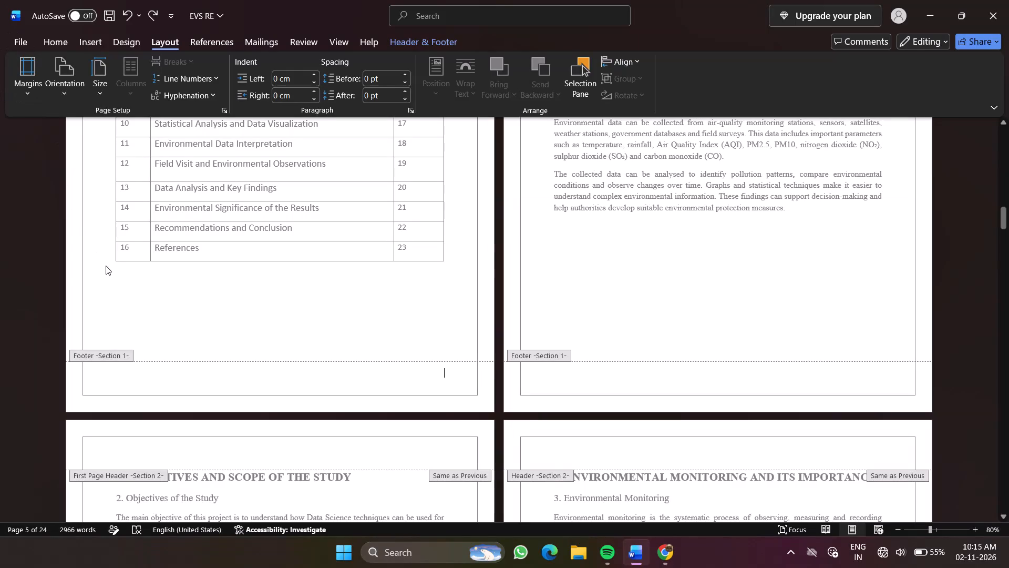
Leave the Index page's footer and return to the document body.
key(Escape)
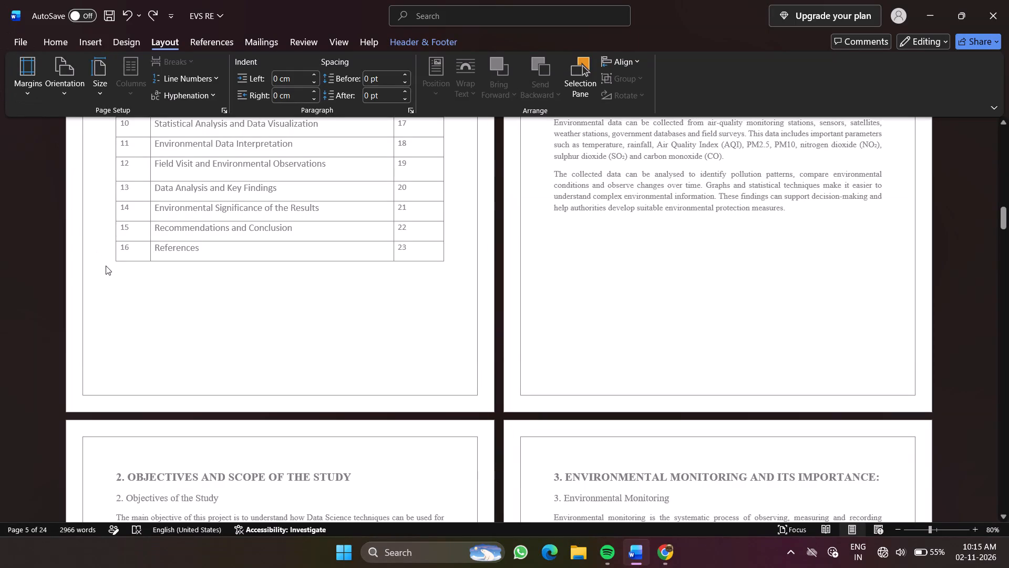
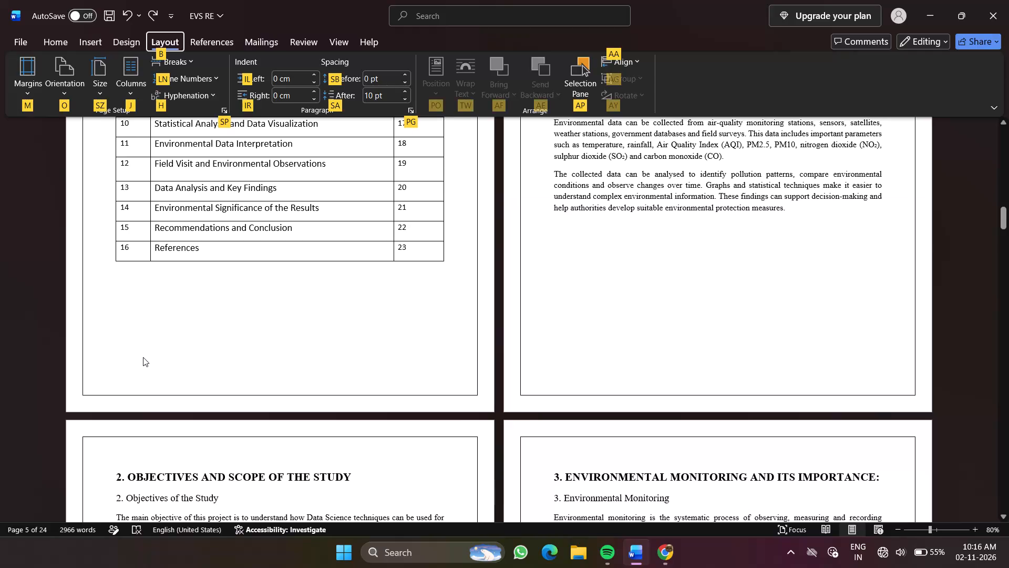
Insert a Next Page section break at the end of the Index page, before the Introduction.
key(b)
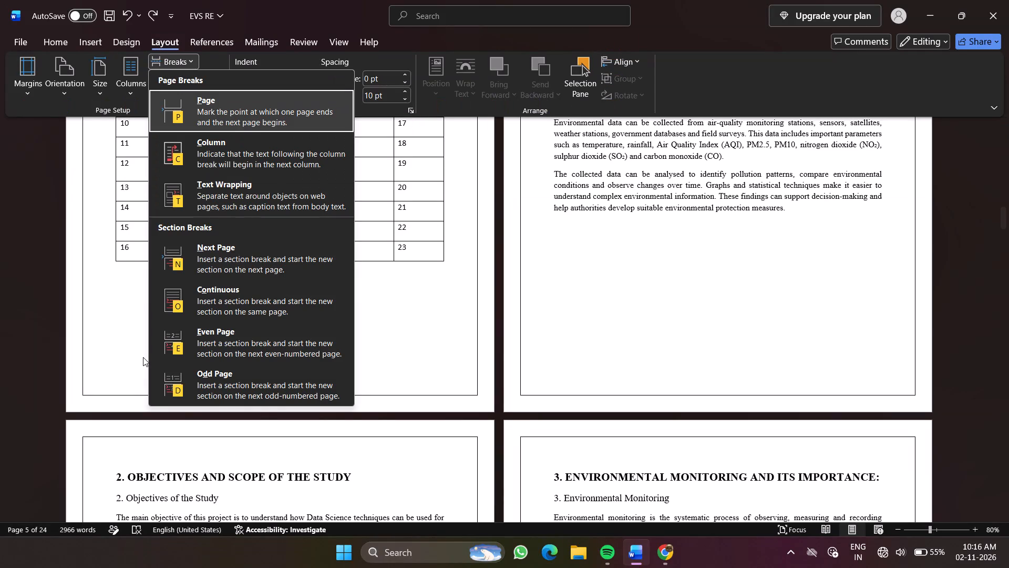
key(n)
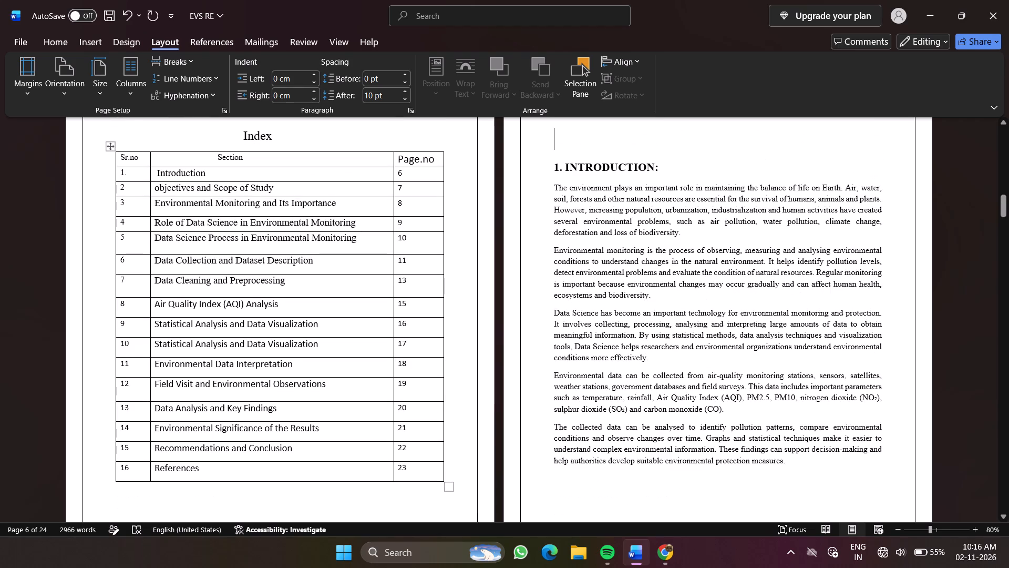
Unlink the Introduction section's first-page footer from the previous section.
scroll(269, 407, down, 2)
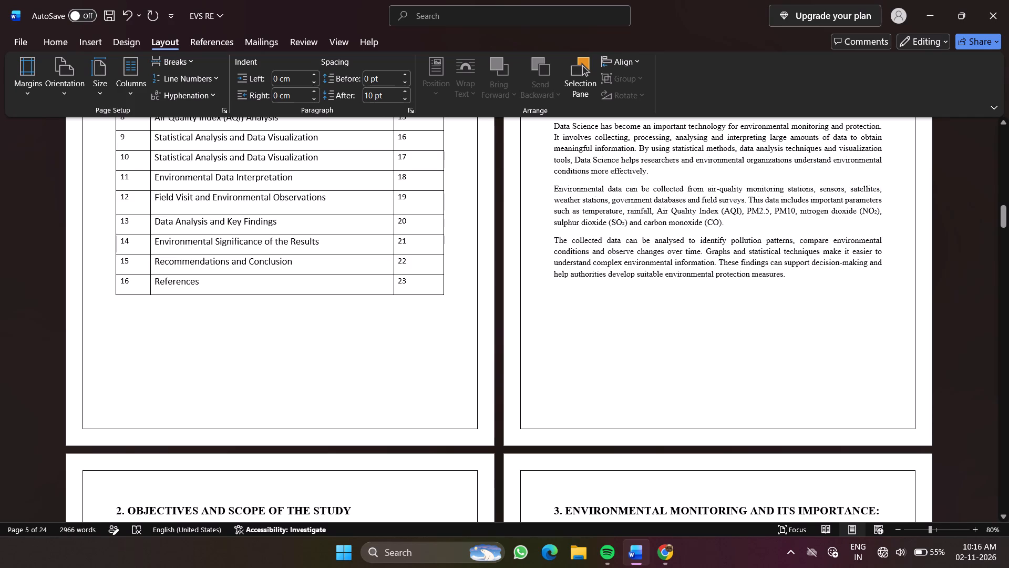
double_click(888, 418)
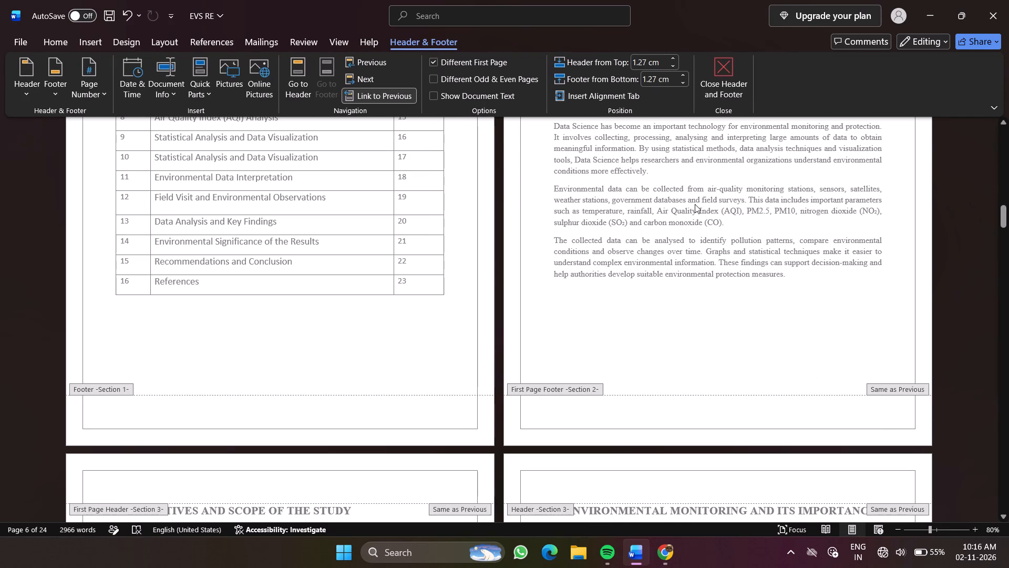
click(375, 99)
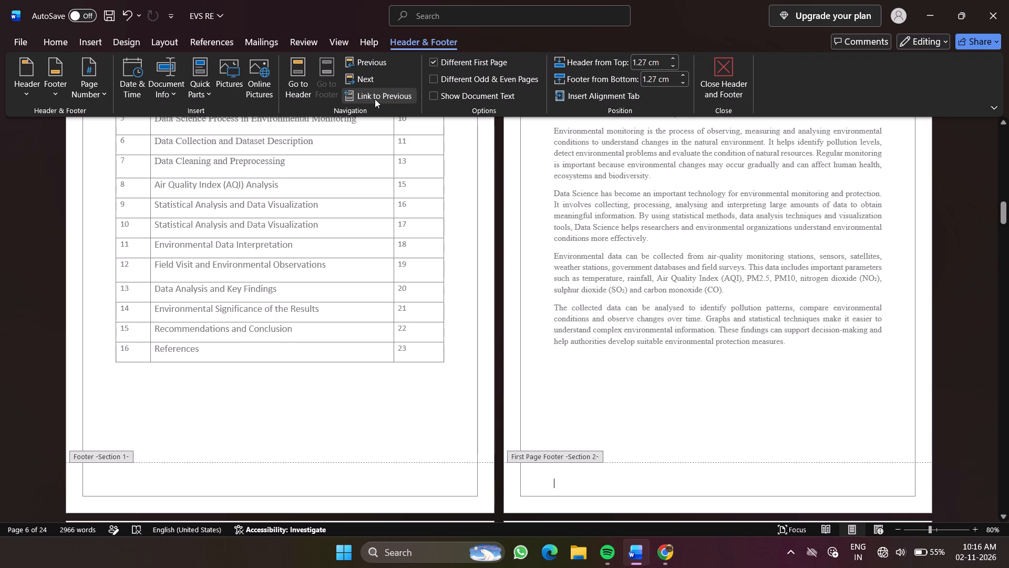
click(385, 97)
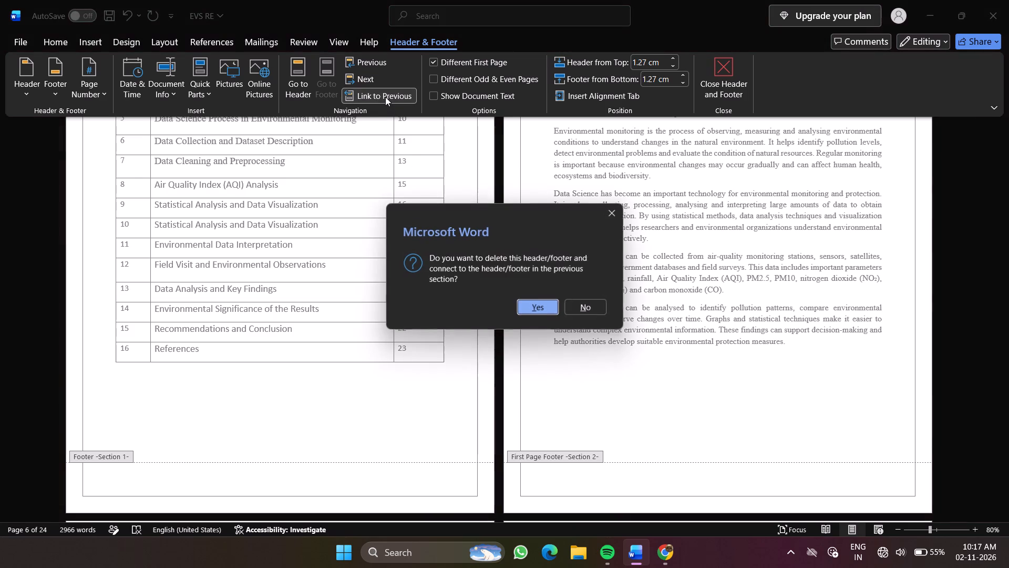
click(583, 310)
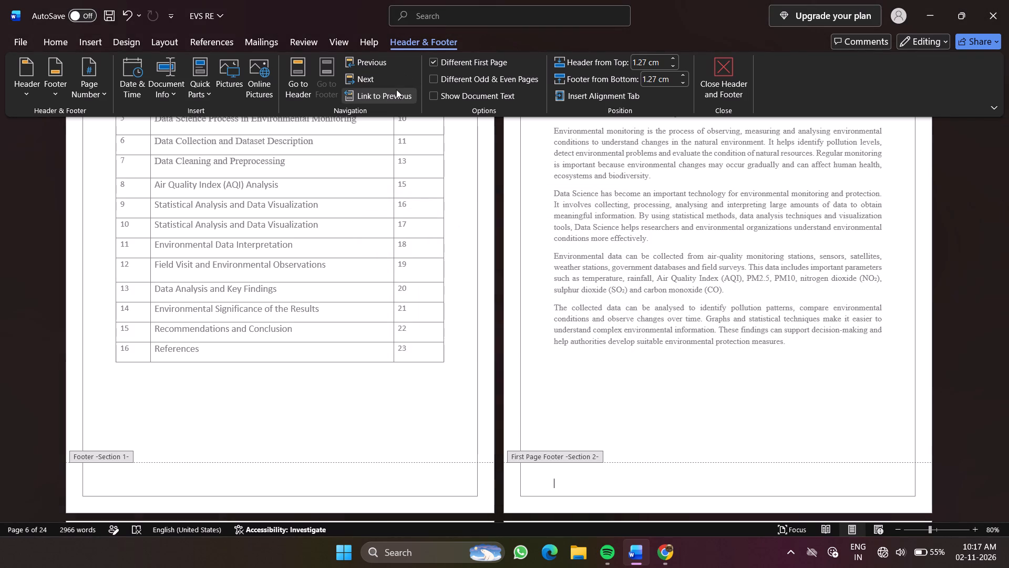
click(396, 89)
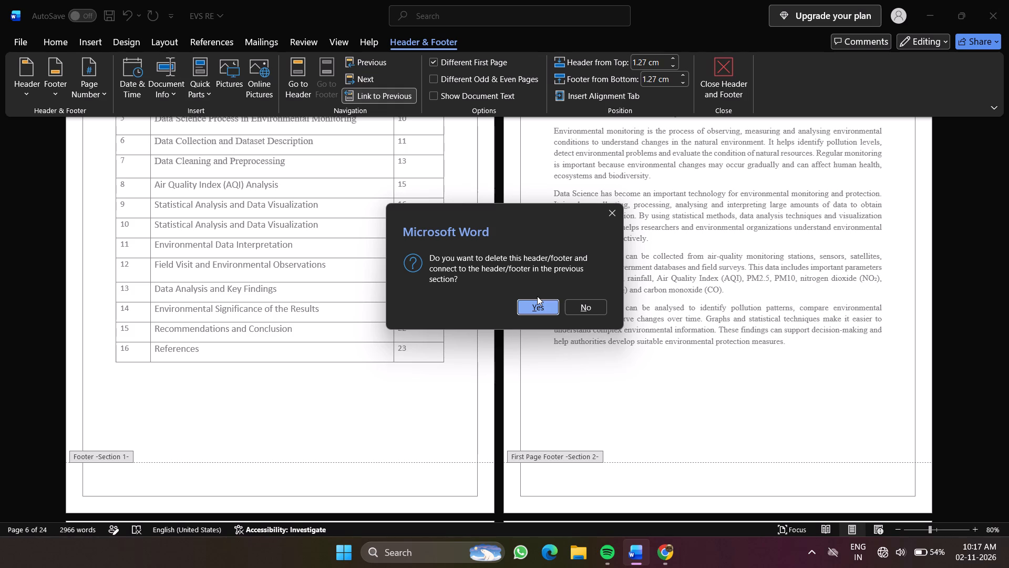
click(604, 302)
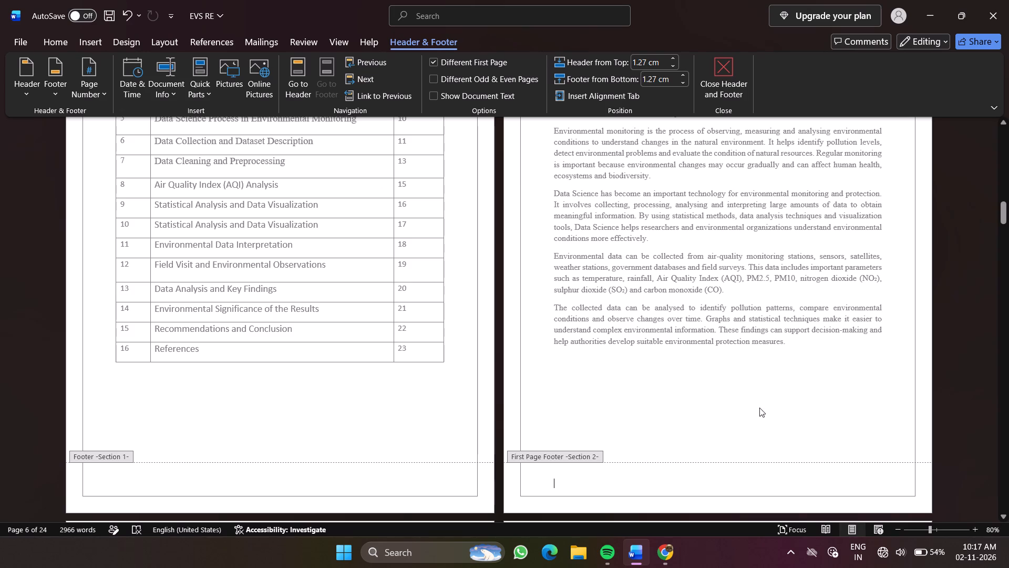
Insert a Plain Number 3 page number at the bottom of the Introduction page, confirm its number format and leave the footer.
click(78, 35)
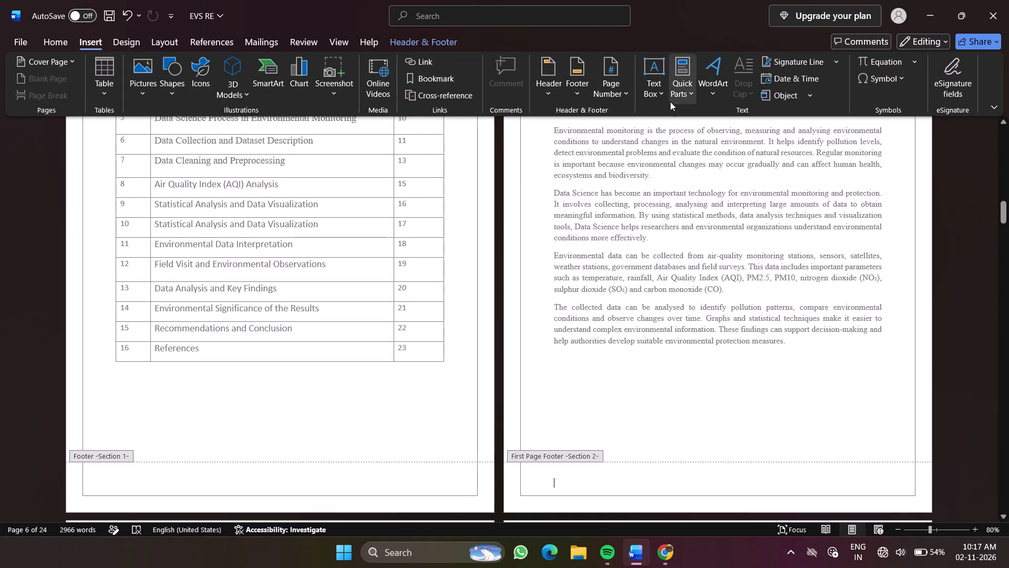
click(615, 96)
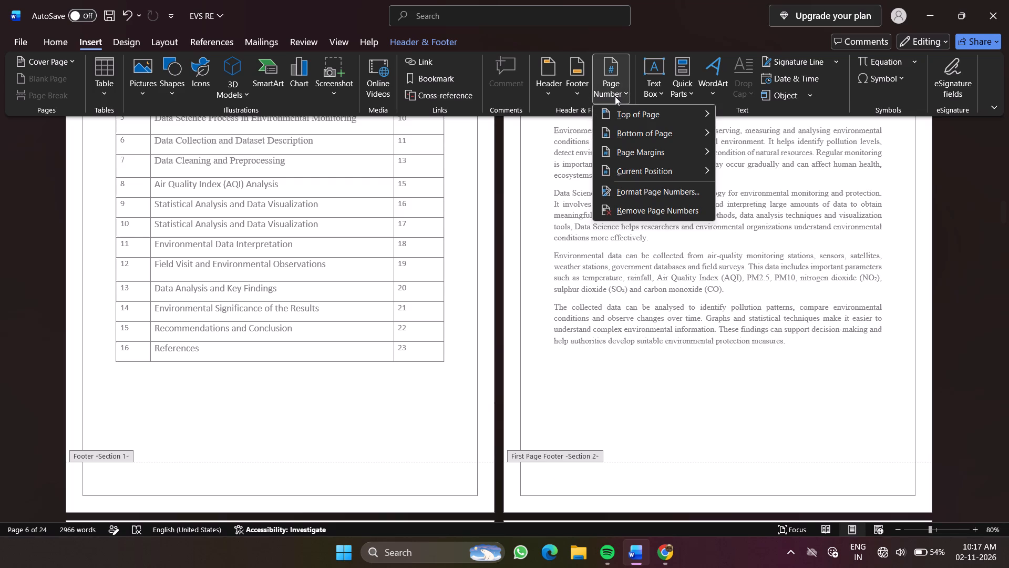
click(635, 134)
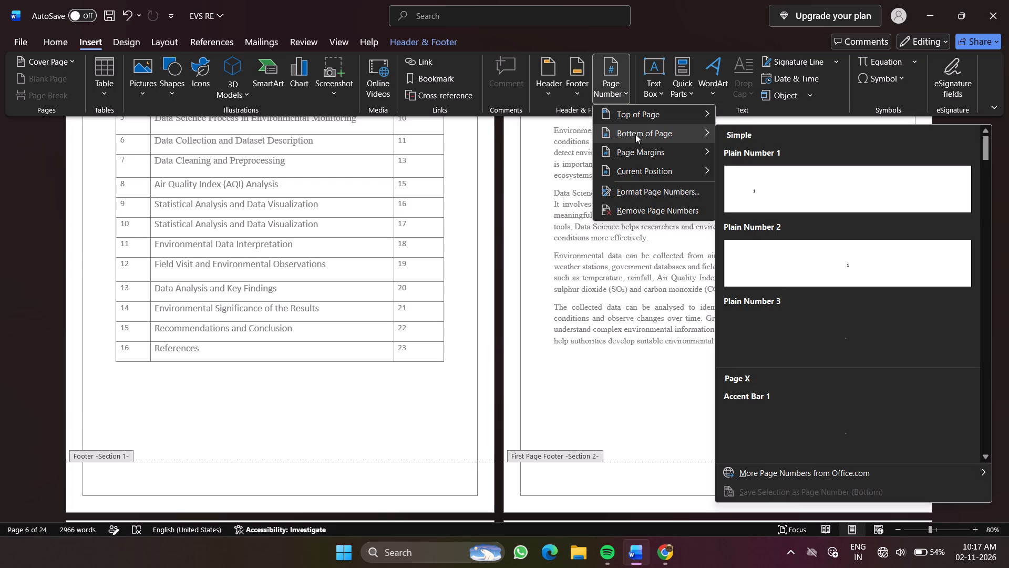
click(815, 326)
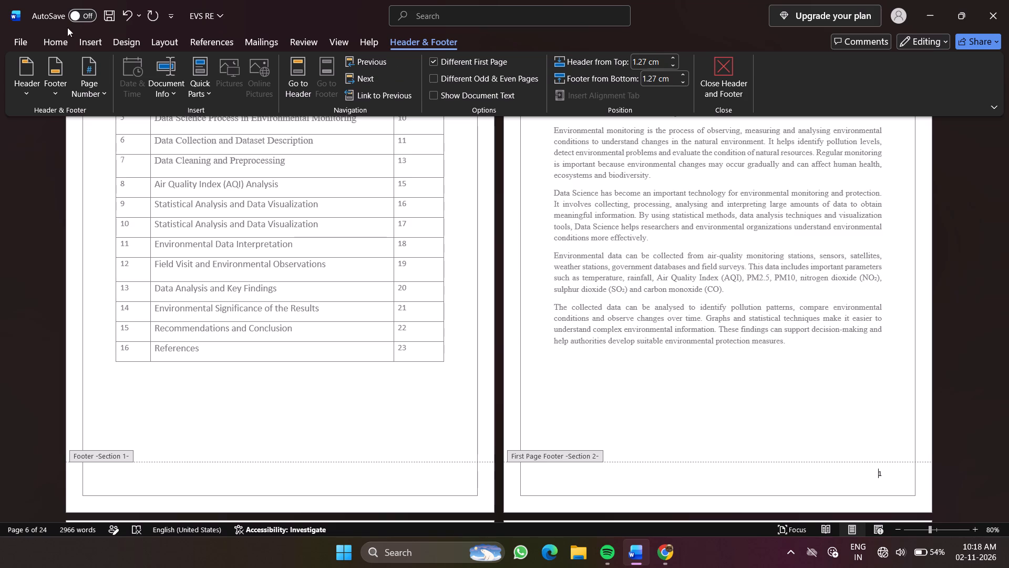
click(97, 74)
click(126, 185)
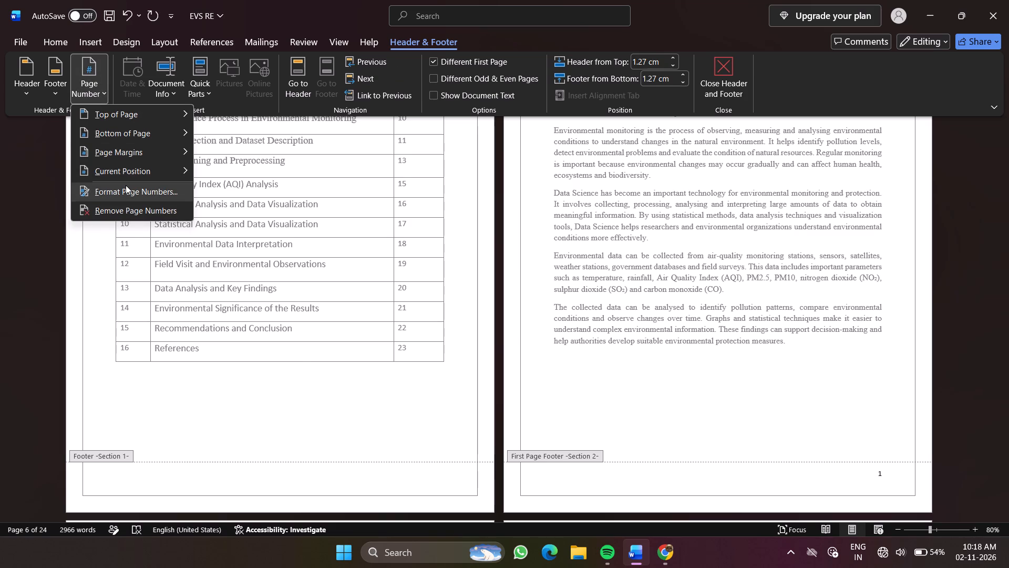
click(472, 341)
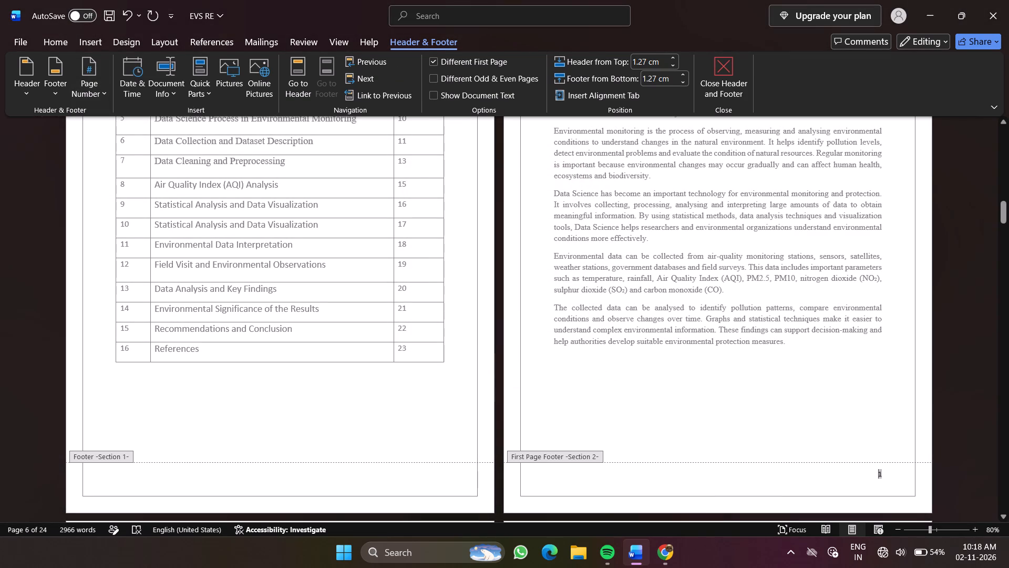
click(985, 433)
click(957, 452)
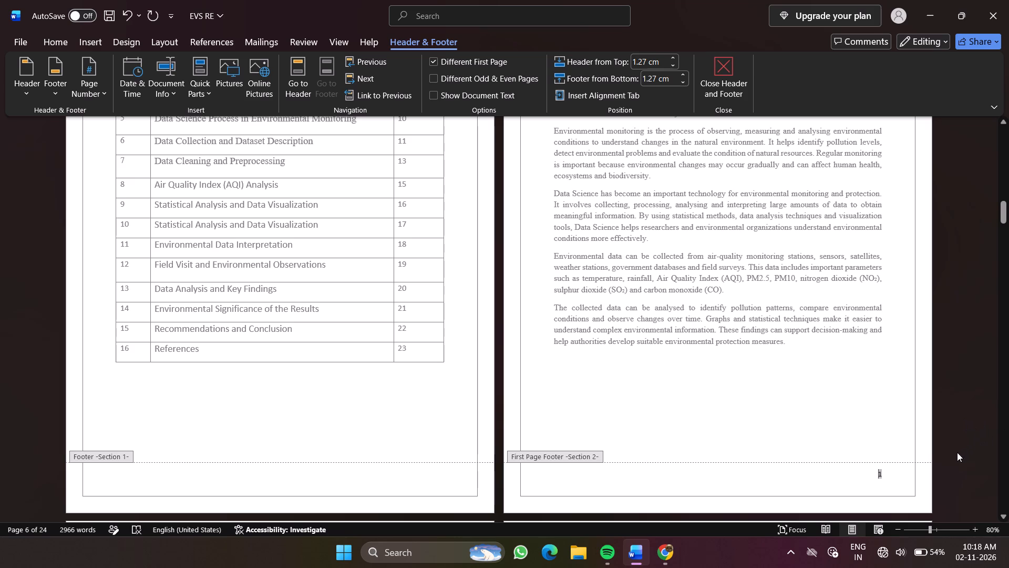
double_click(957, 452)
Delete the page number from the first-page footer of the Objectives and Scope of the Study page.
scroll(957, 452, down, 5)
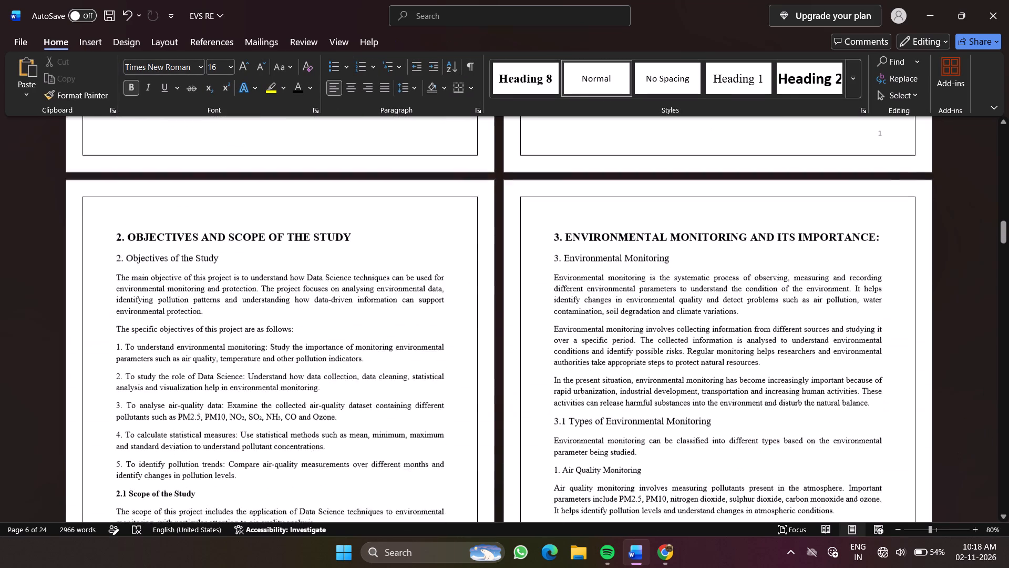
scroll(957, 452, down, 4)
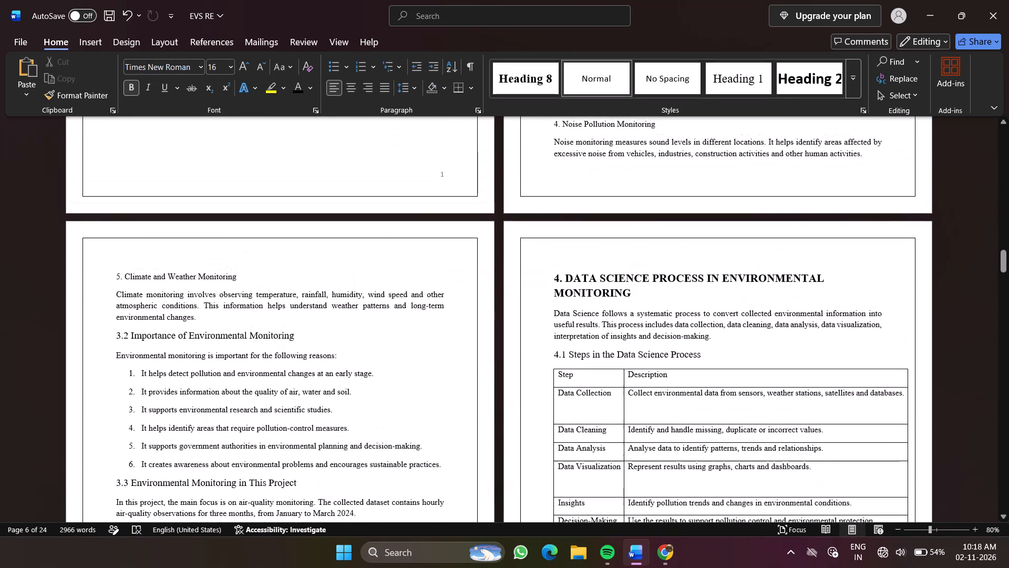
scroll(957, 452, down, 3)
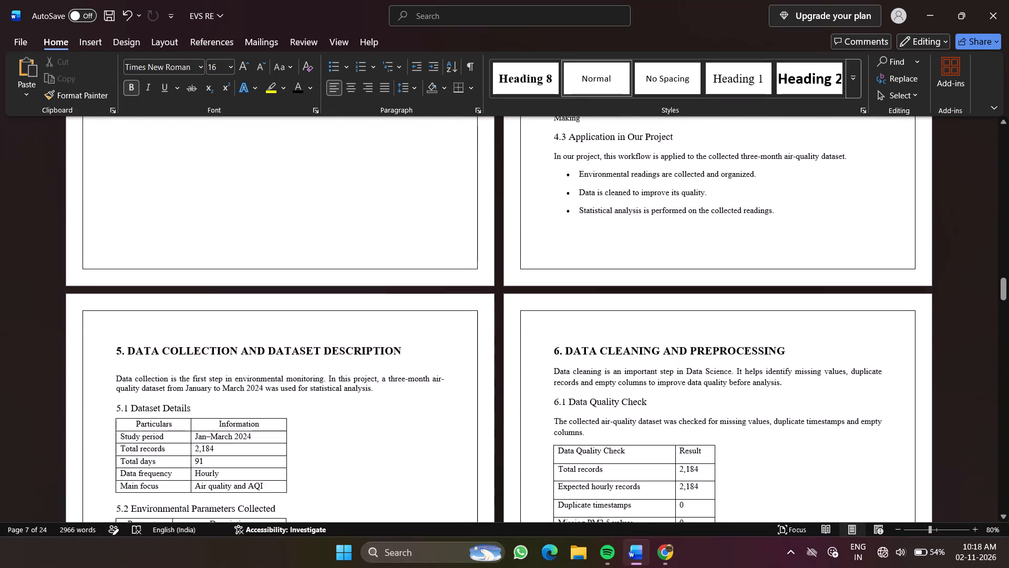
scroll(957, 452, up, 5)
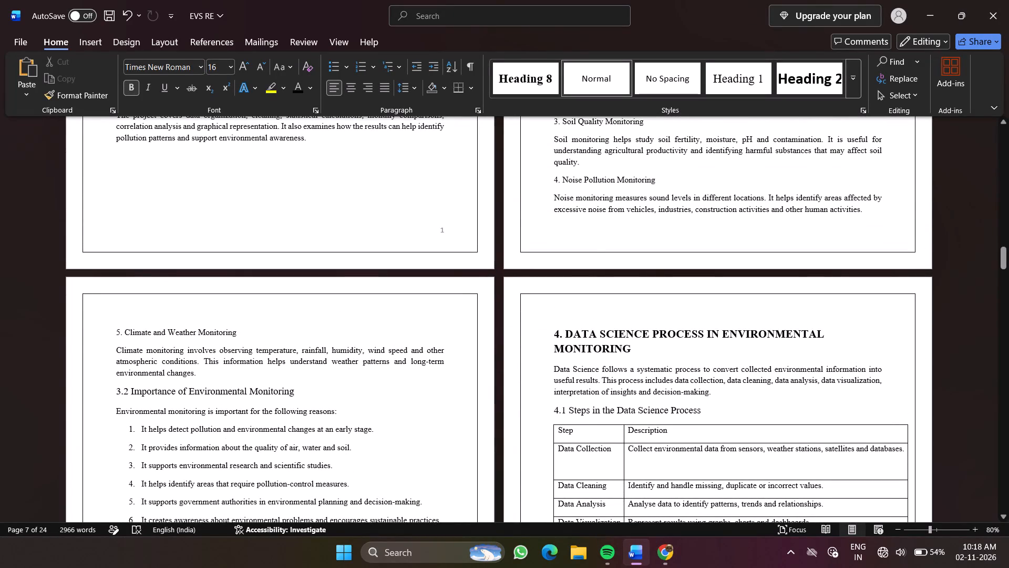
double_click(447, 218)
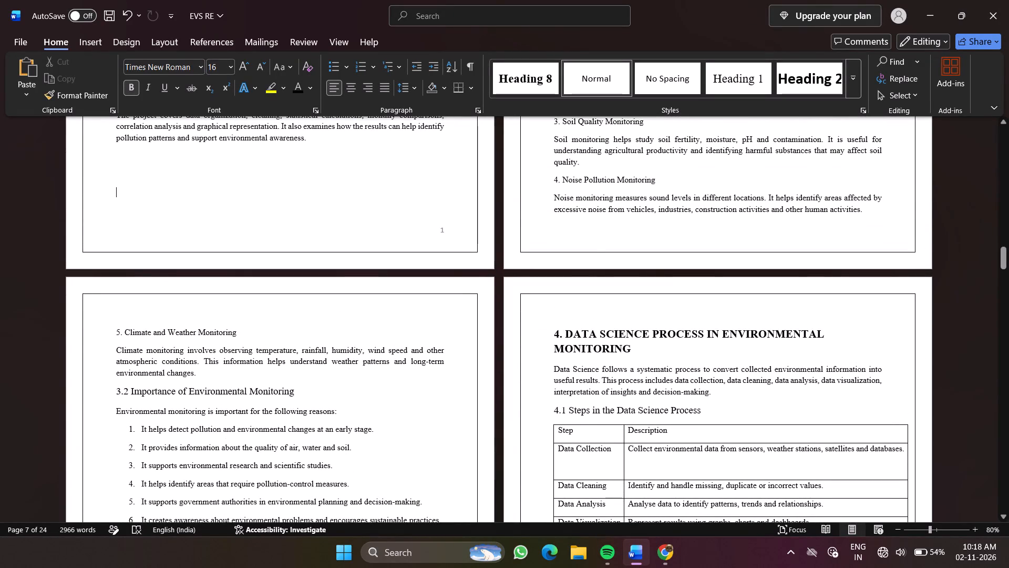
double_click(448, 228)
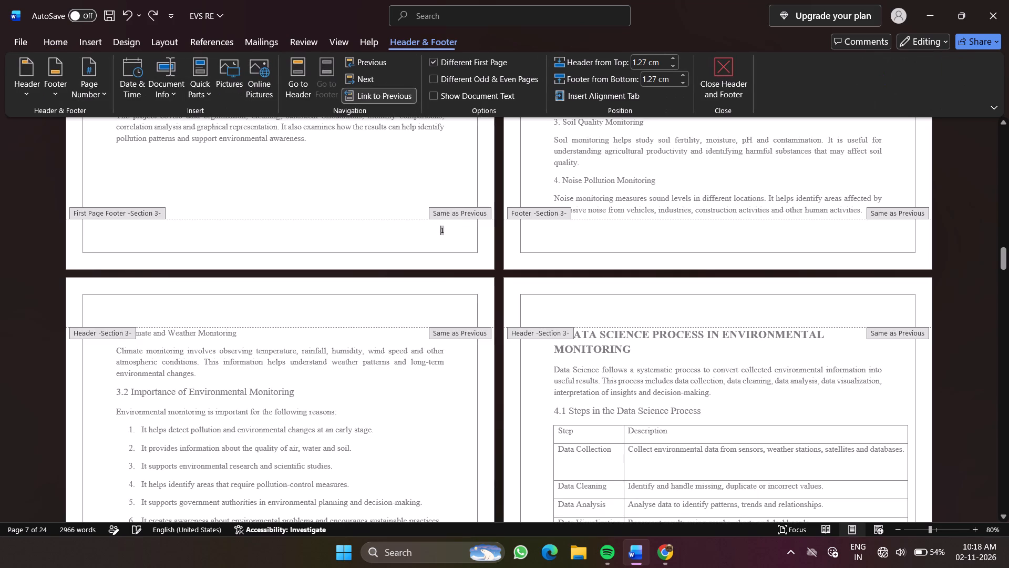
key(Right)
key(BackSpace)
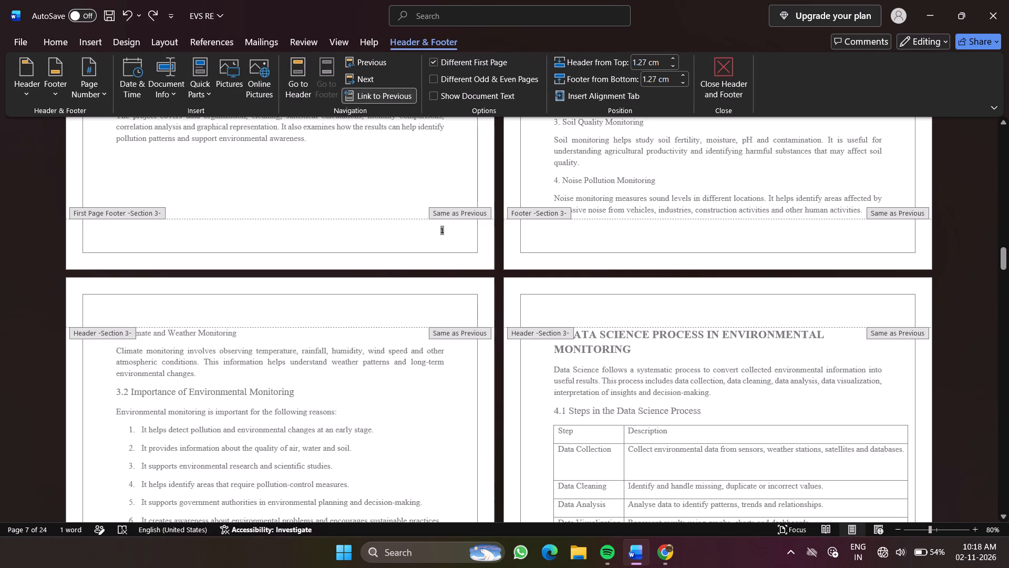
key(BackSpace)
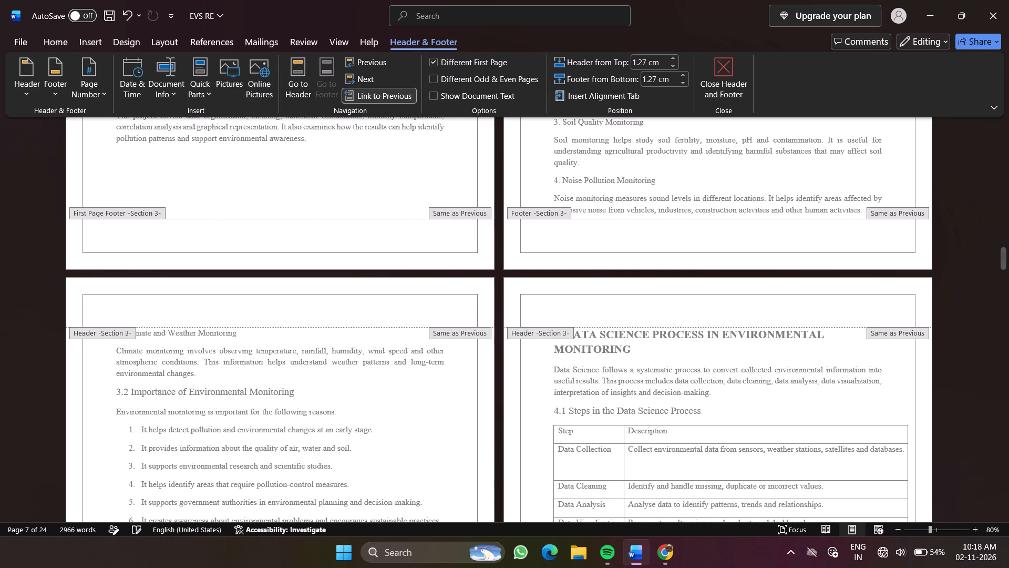
Format the Introduction section's page numbers in the 1, 2, 3 style, starting at 1.
scroll(448, 228, up, 5)
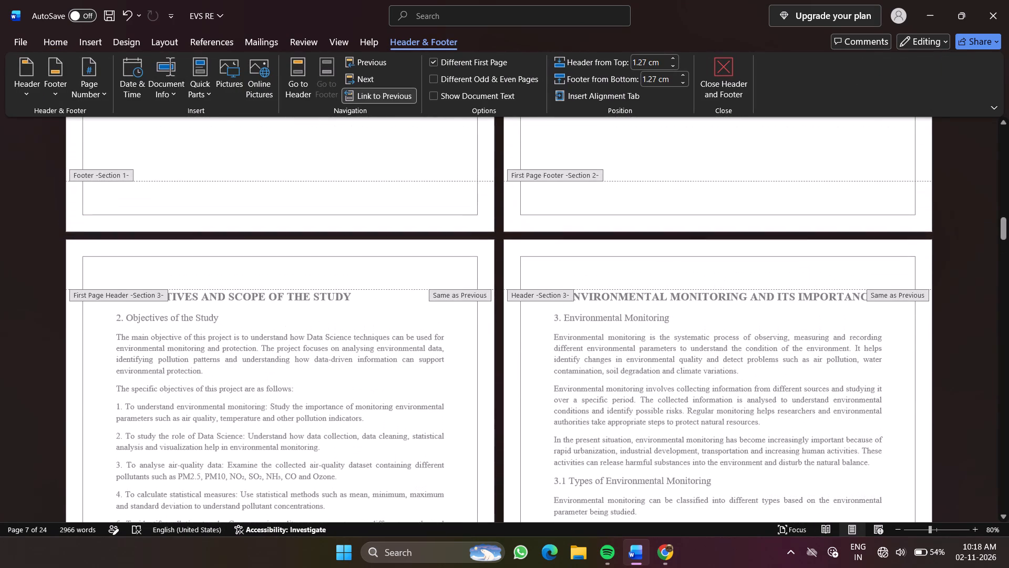
scroll(448, 228, up, 1)
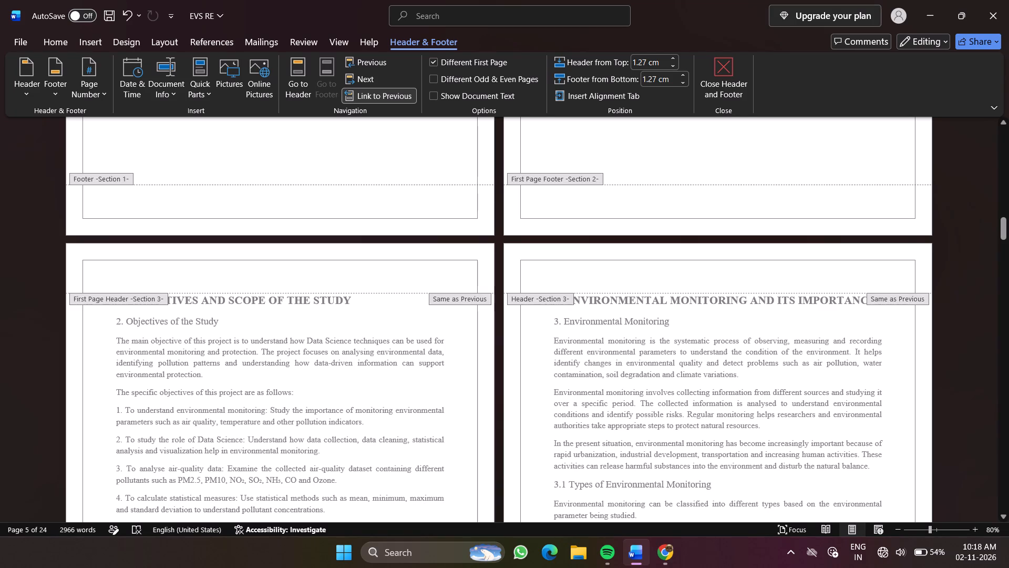
double_click(878, 200)
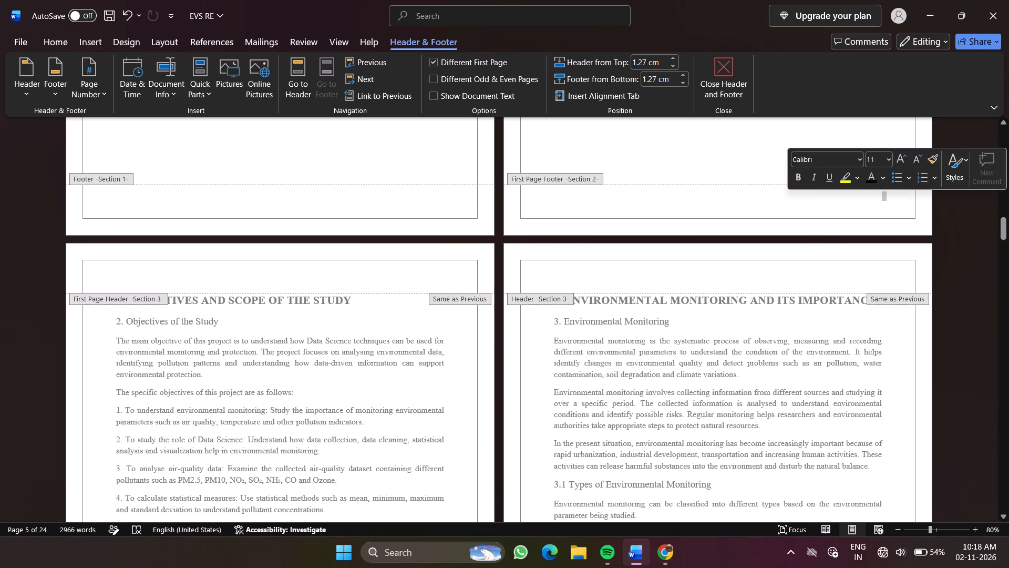
click(105, 85)
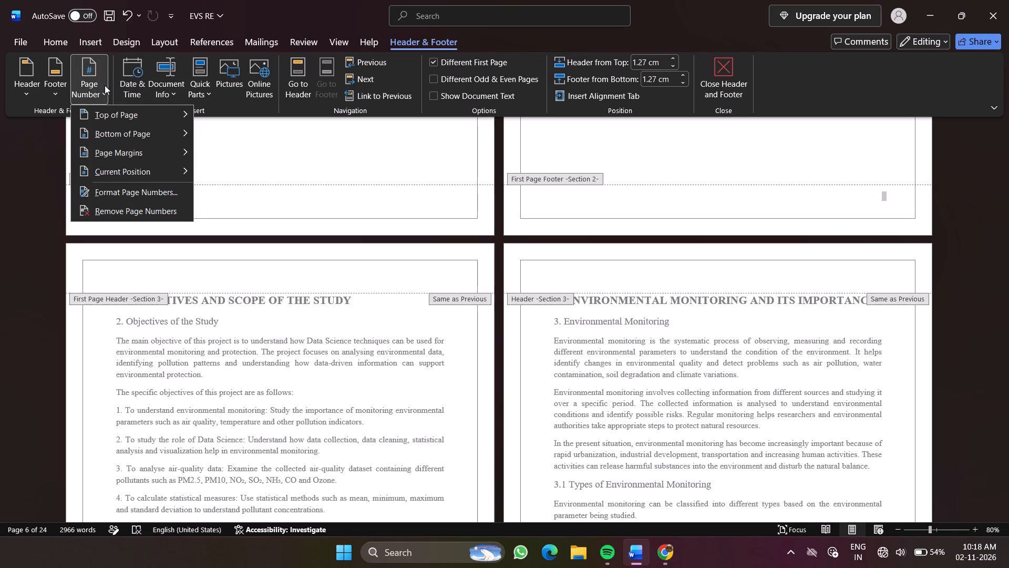
click(125, 189)
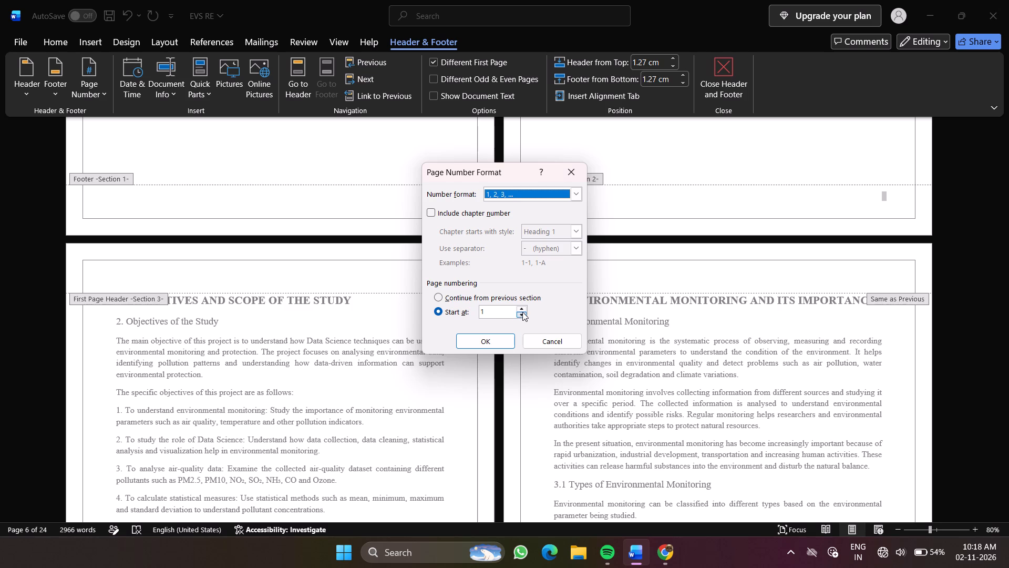
click(503, 338)
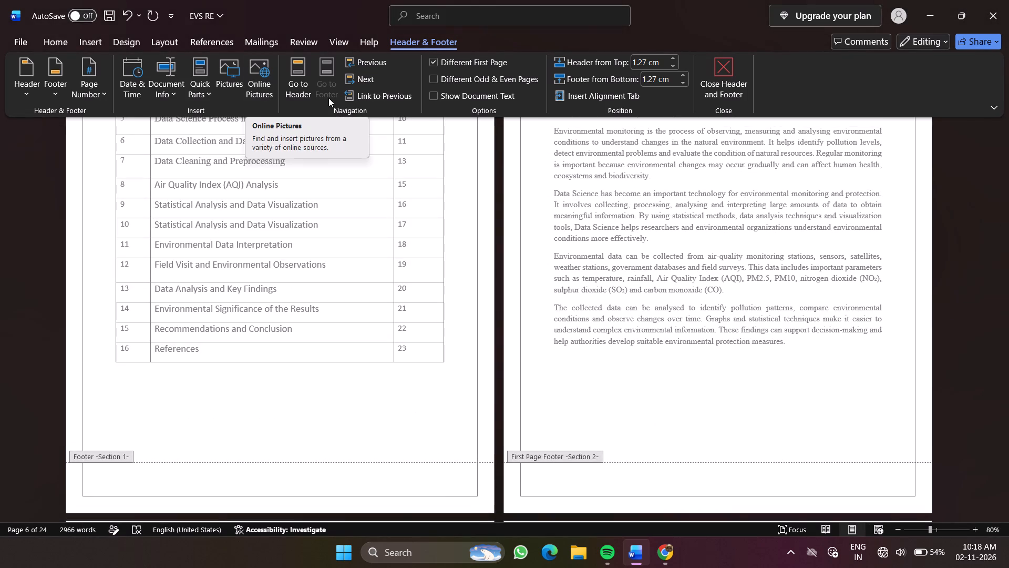
Insert a Plain Number 3 page number at the bottom of the Introduction page, keeping its footer unlinked from the previous section.
click(369, 98)
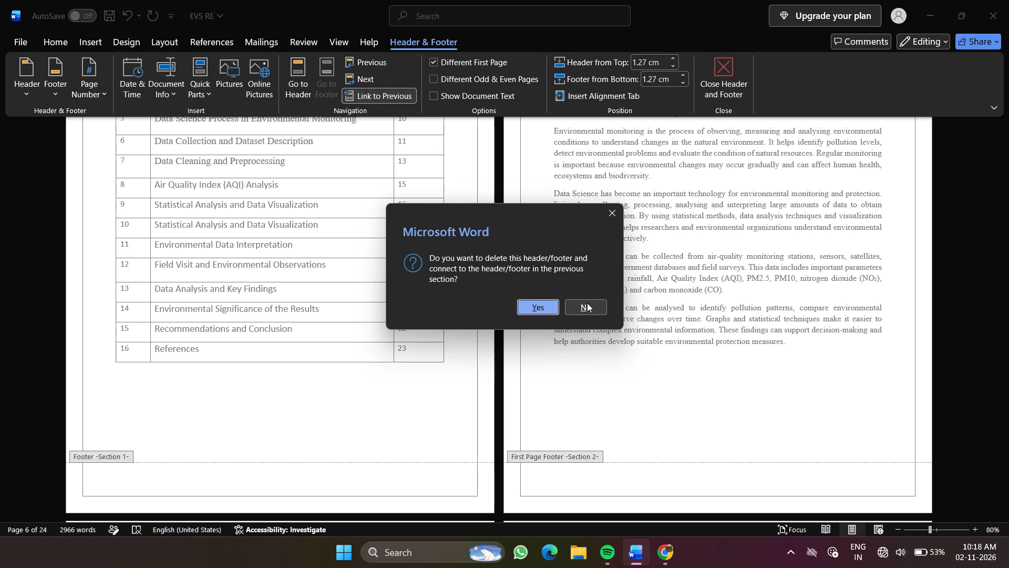
click(587, 303)
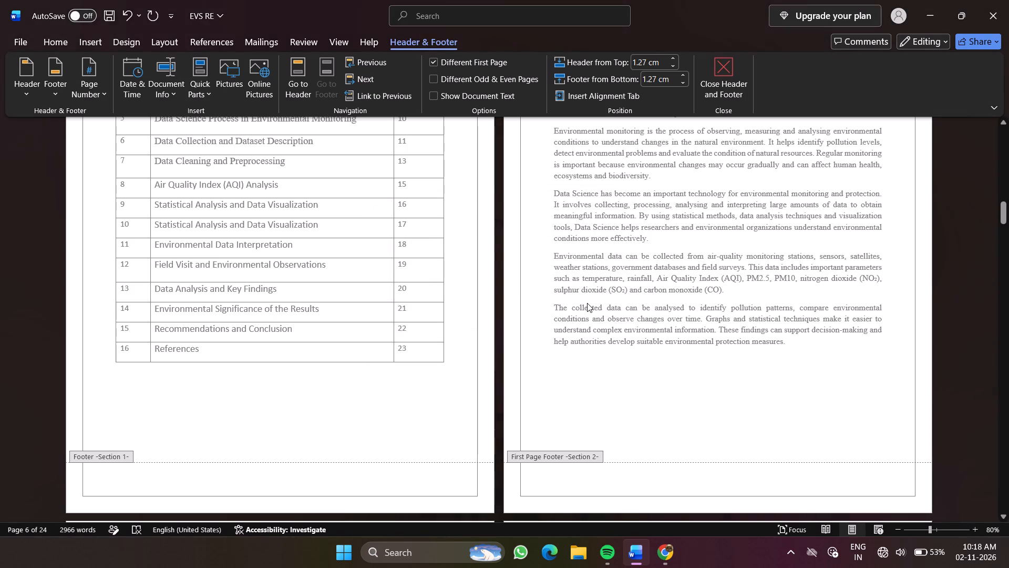
click(94, 89)
click(148, 129)
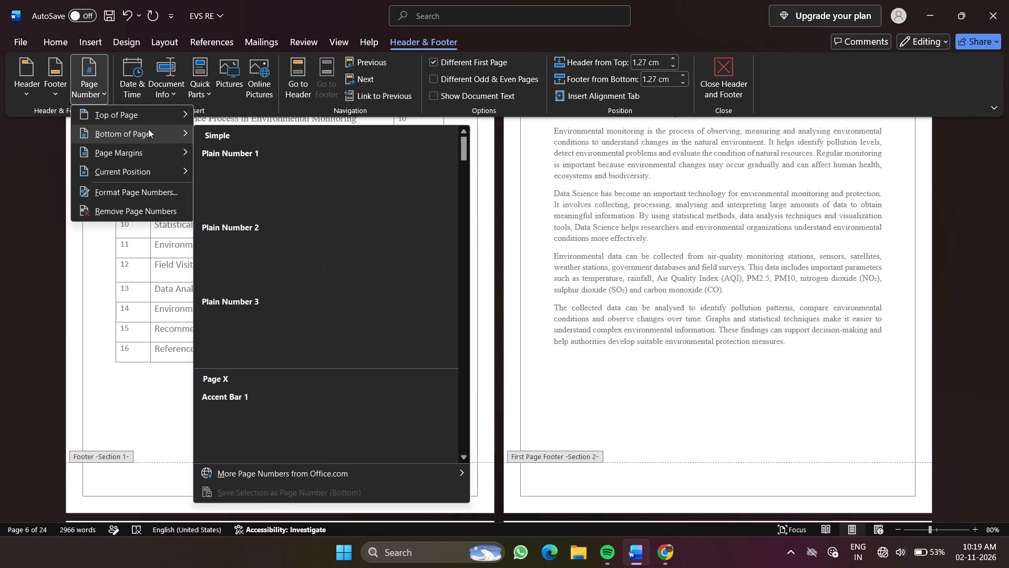
double_click(289, 335)
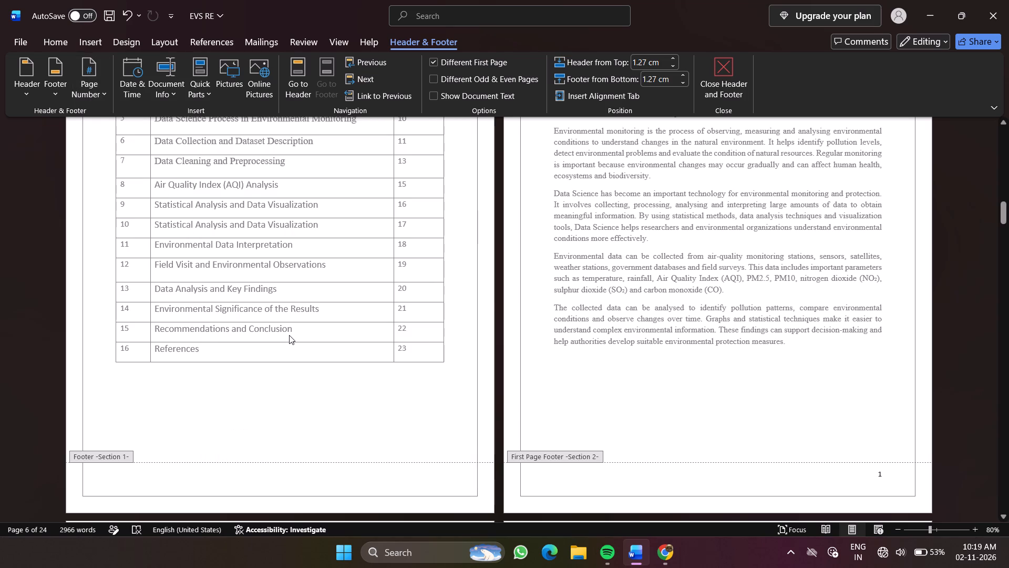
scroll(289, 335, down, 6)
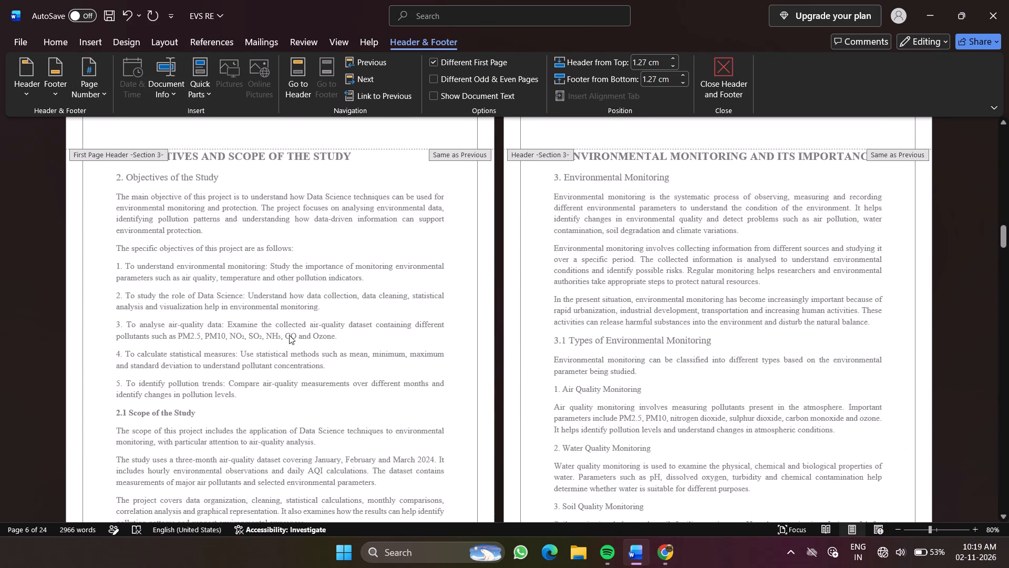
Leave the footer and check the page numbering on the Objectives and Scope and Environmental Monitoring pages.
scroll(289, 335, down, 3)
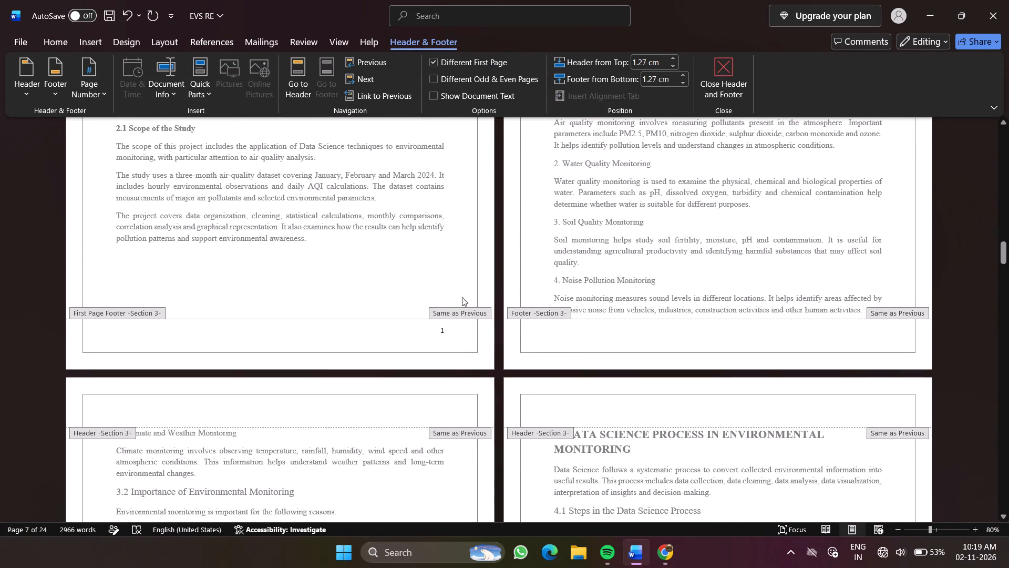
double_click(459, 316)
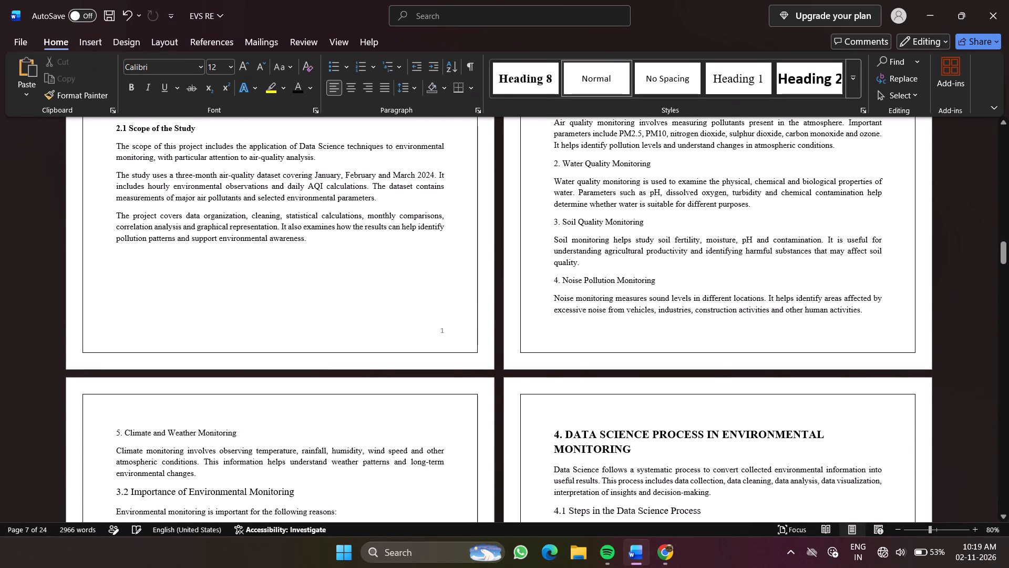
scroll(445, 330, up, 3)
scroll(445, 330, down, 1)
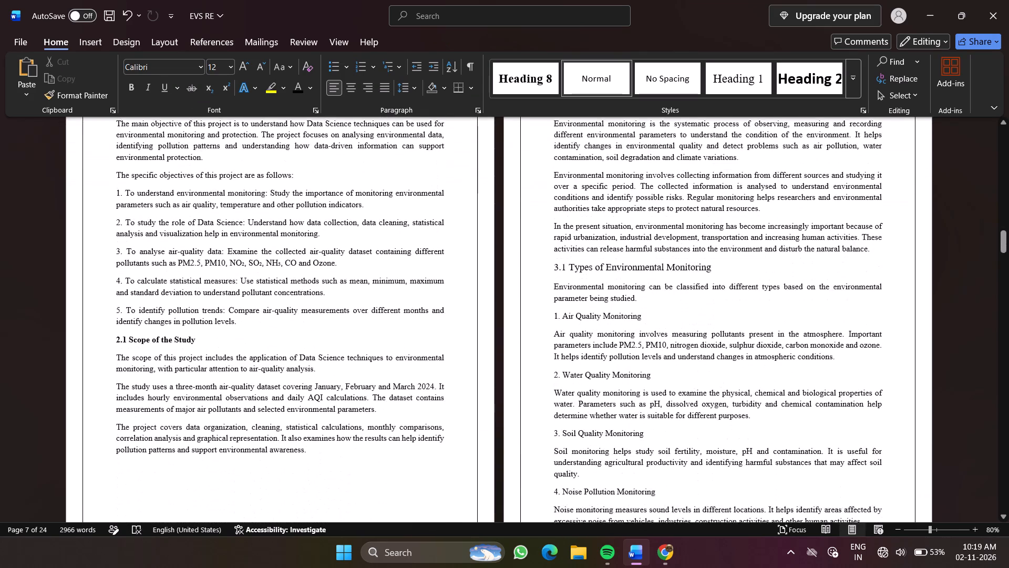
scroll(445, 330, down, 2)
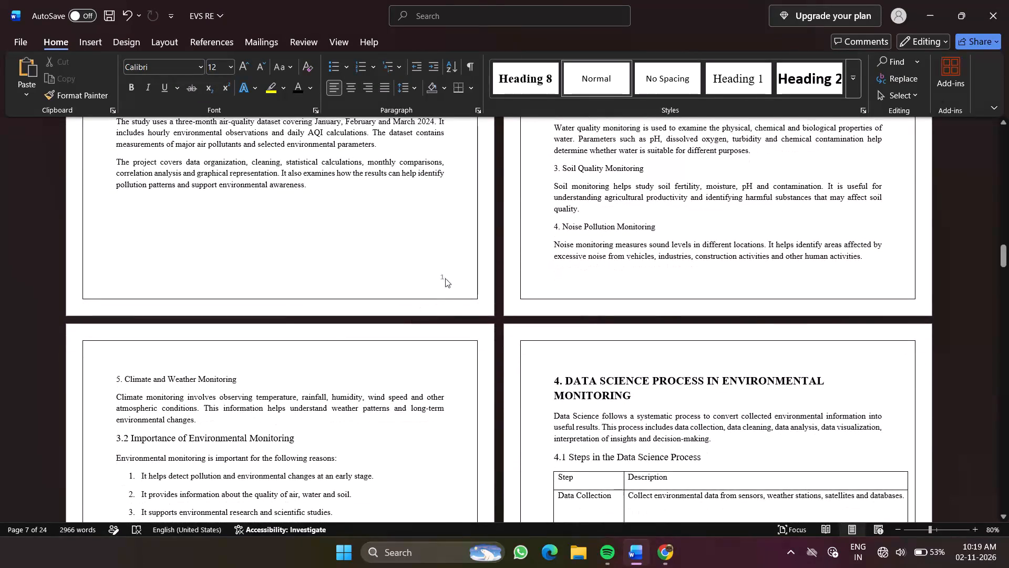
scroll(490, 268, up, 1)
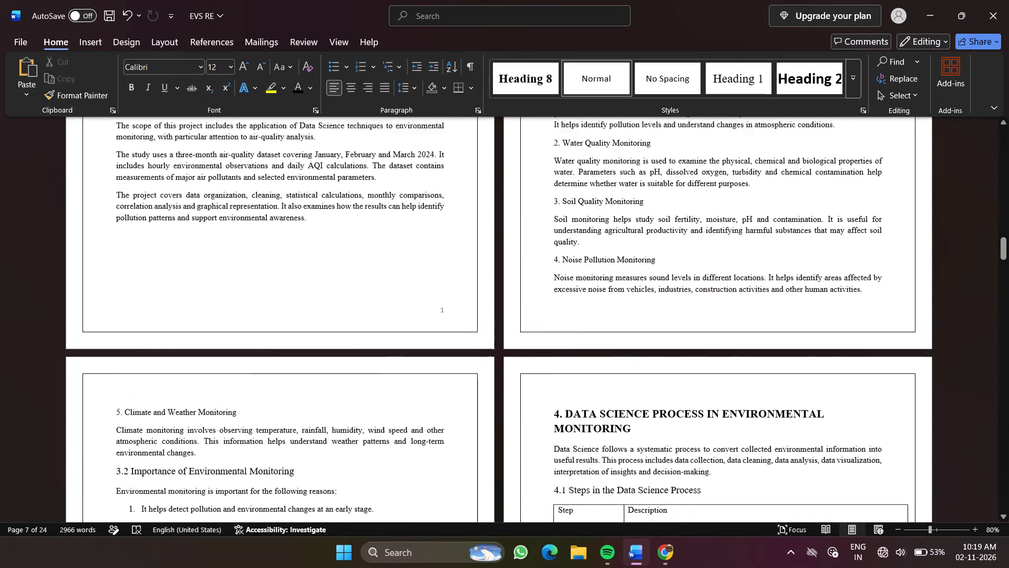
scroll(490, 268, up, 2)
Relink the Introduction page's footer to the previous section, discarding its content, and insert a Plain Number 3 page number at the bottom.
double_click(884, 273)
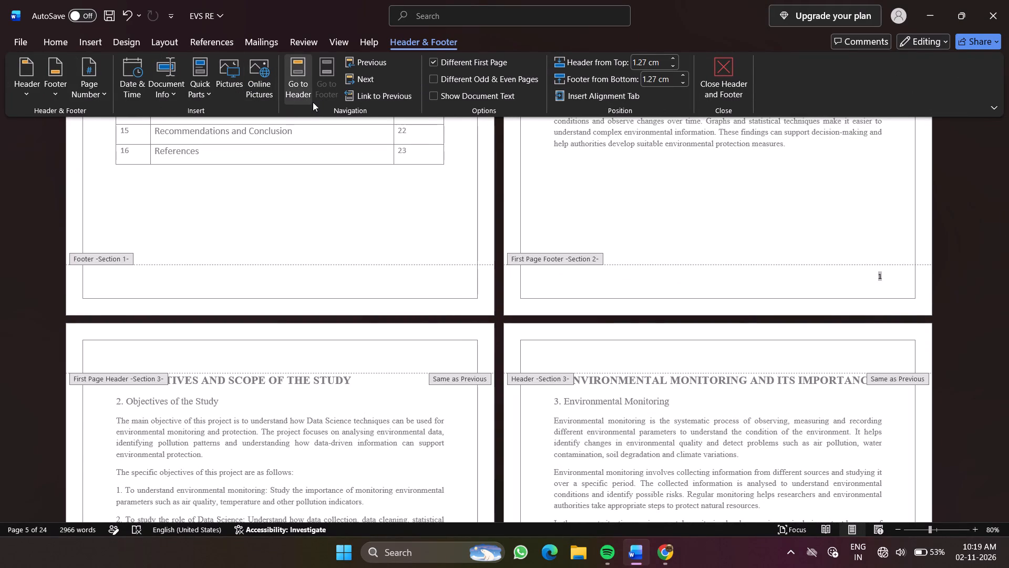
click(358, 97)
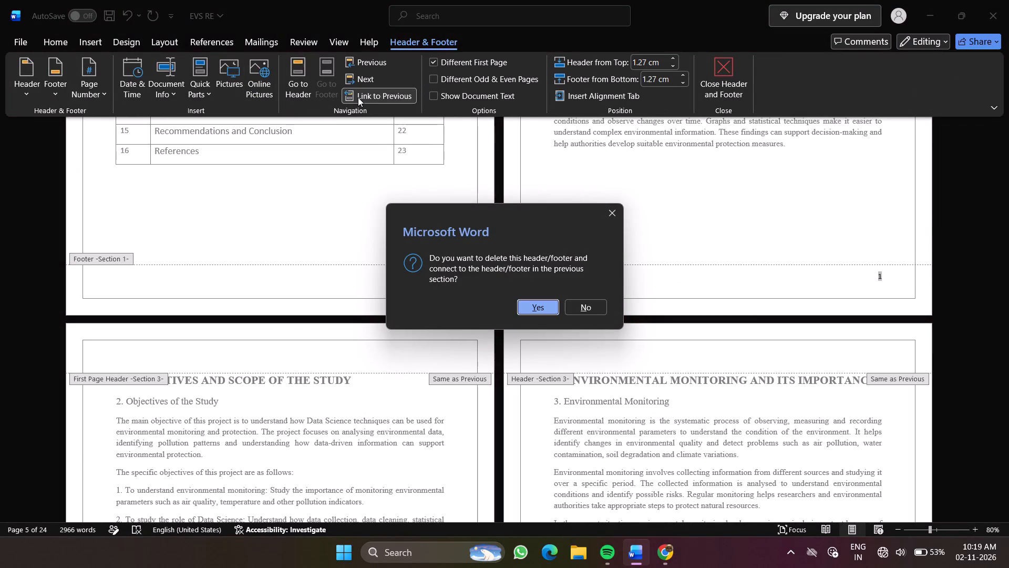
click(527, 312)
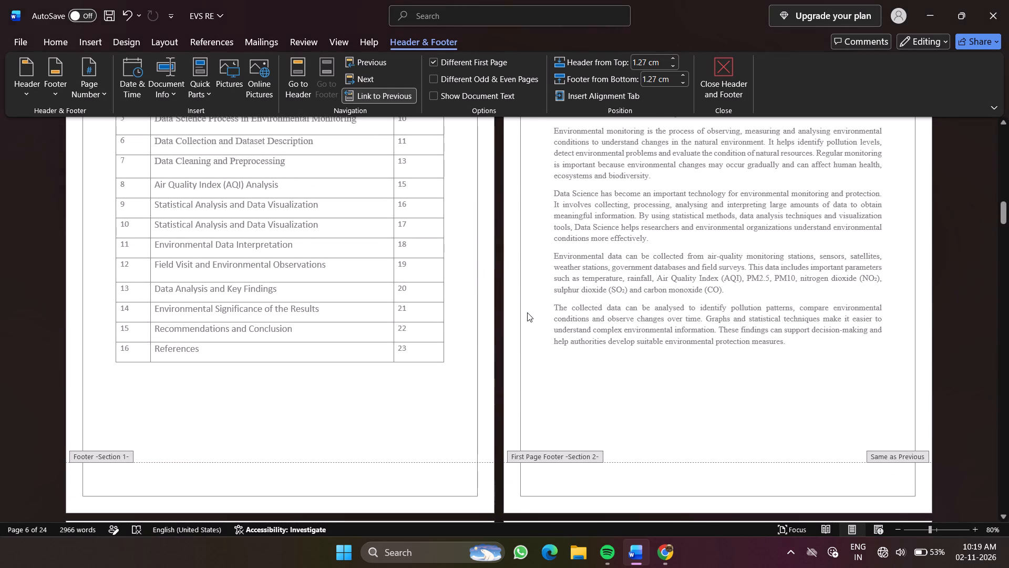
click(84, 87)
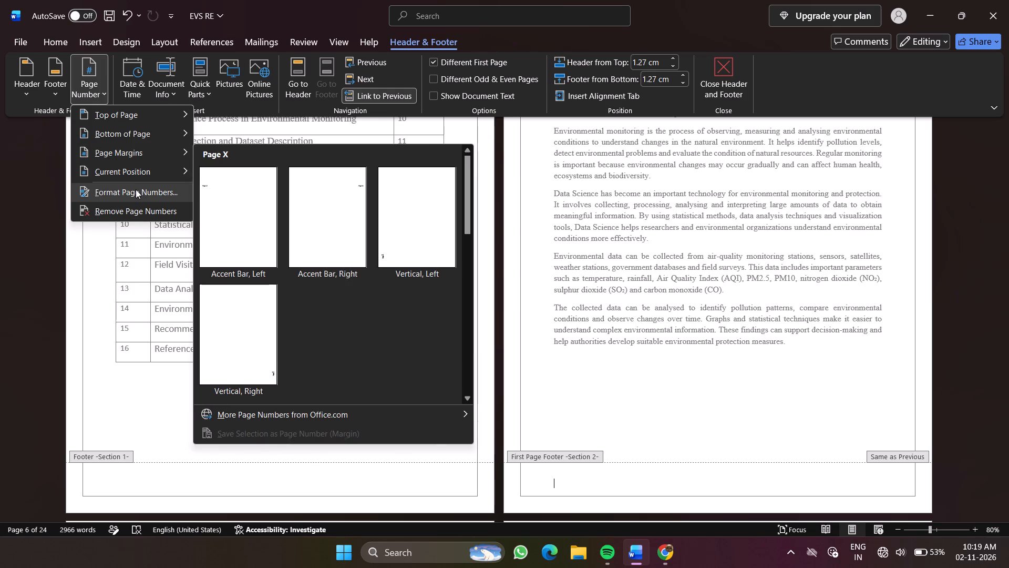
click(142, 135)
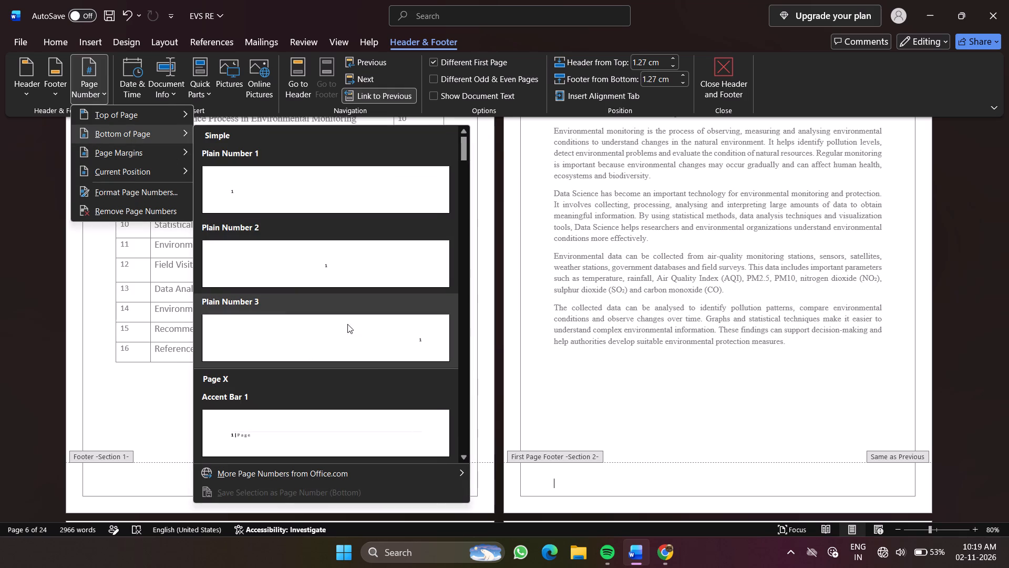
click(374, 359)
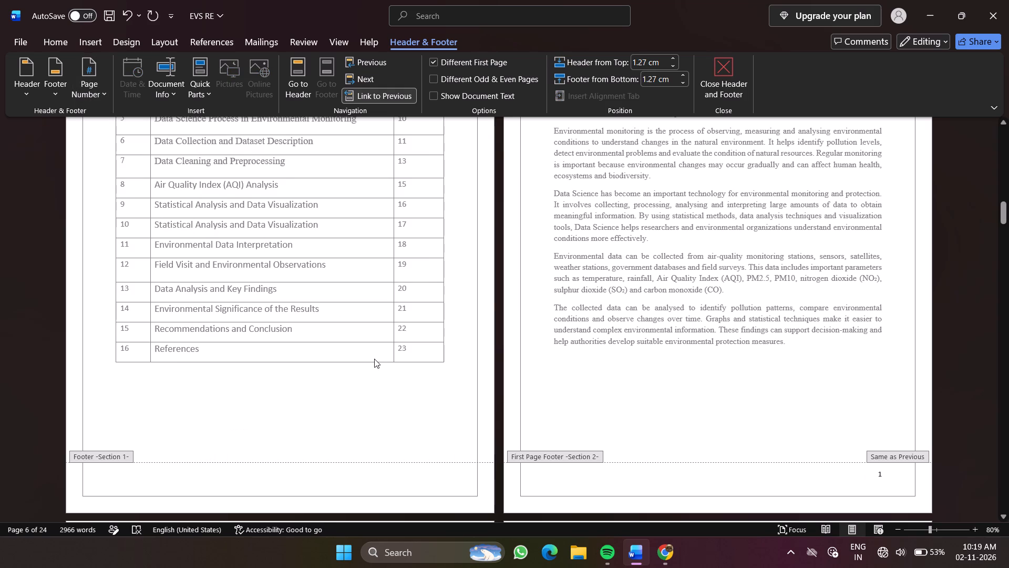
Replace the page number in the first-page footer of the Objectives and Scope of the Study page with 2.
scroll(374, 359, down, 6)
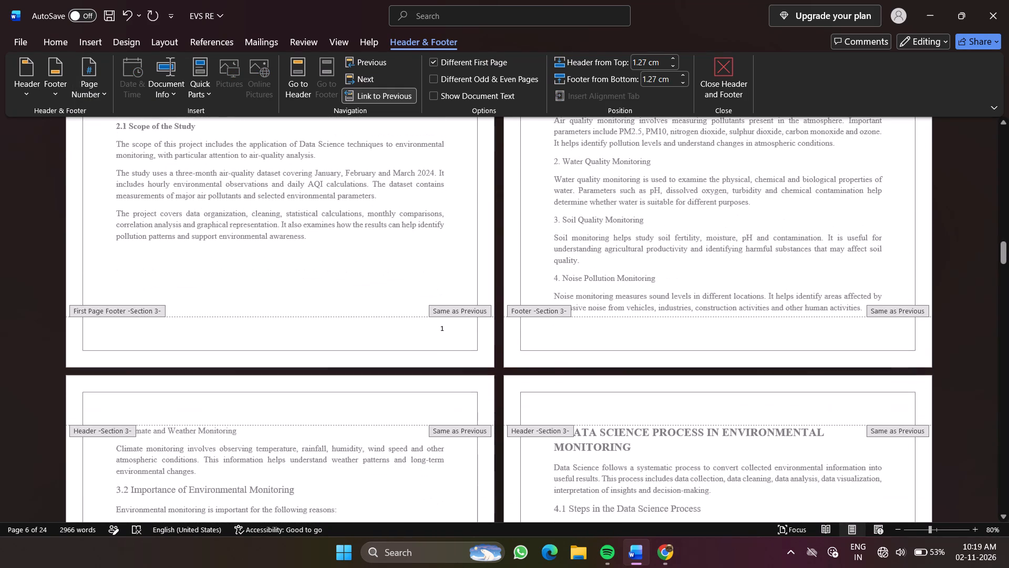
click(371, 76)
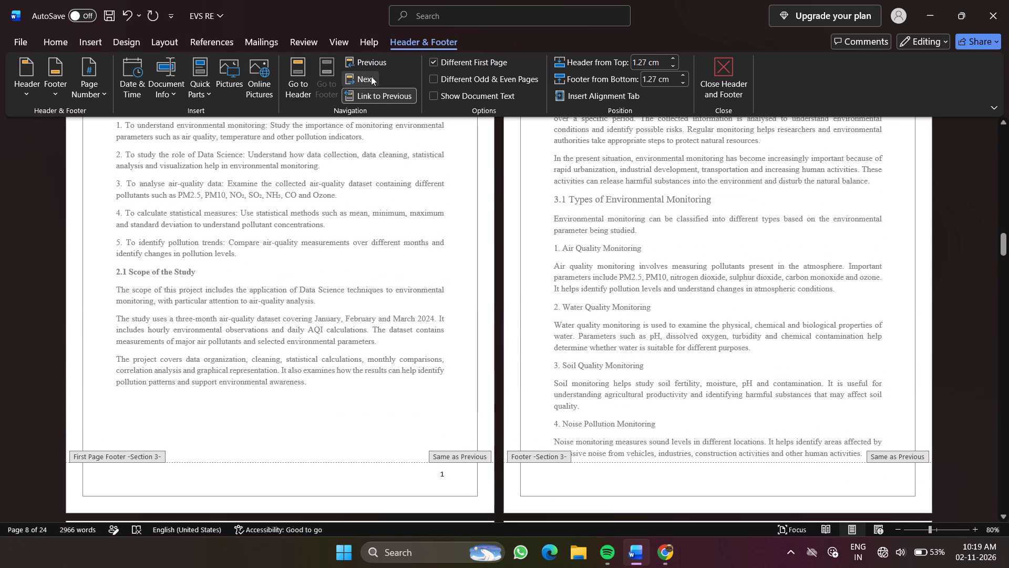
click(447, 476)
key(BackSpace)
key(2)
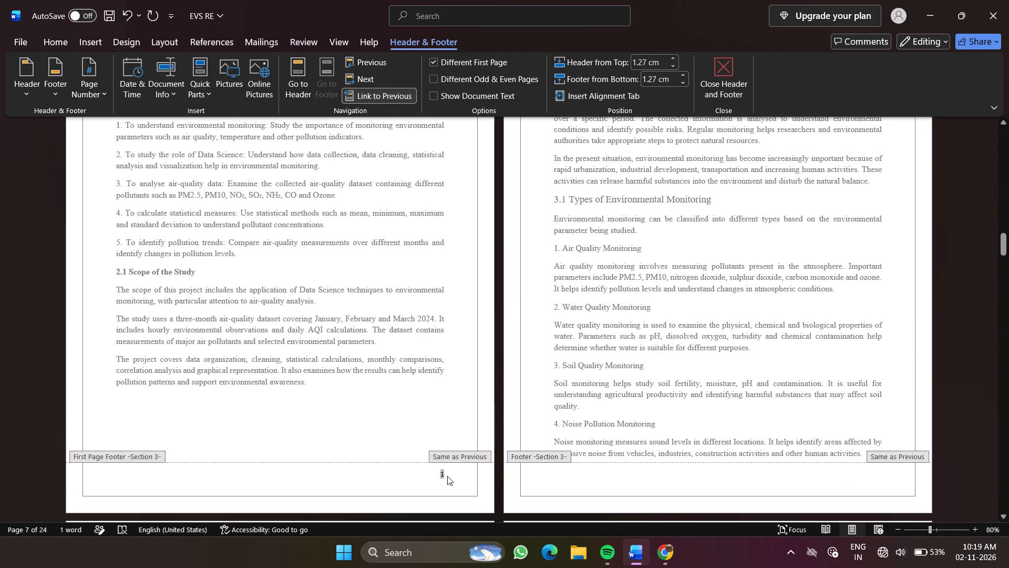
Delete the page number from the Introduction page's first-page footer.
scroll(447, 476, up, 2)
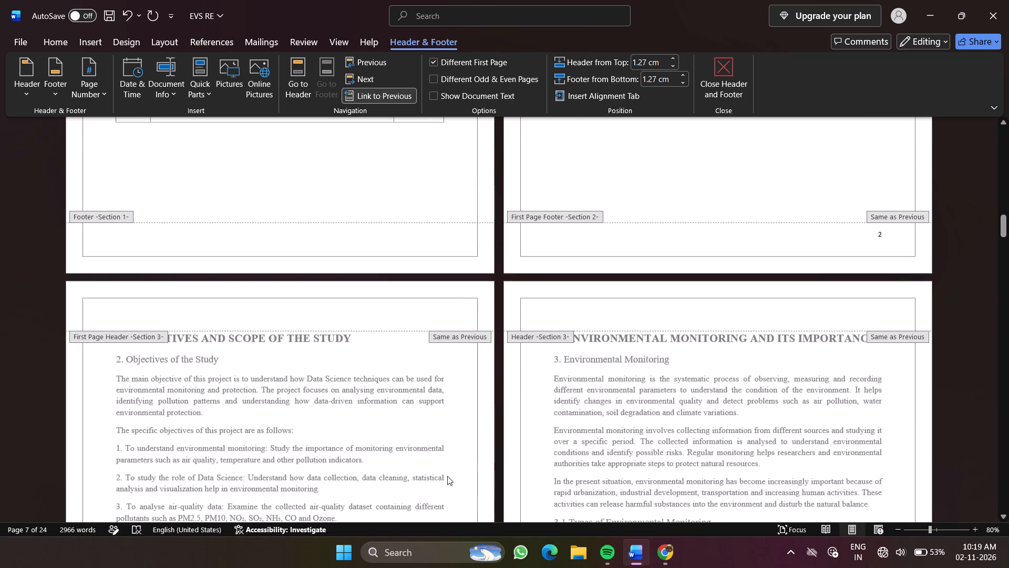
scroll(447, 476, up, 2)
double_click(905, 218)
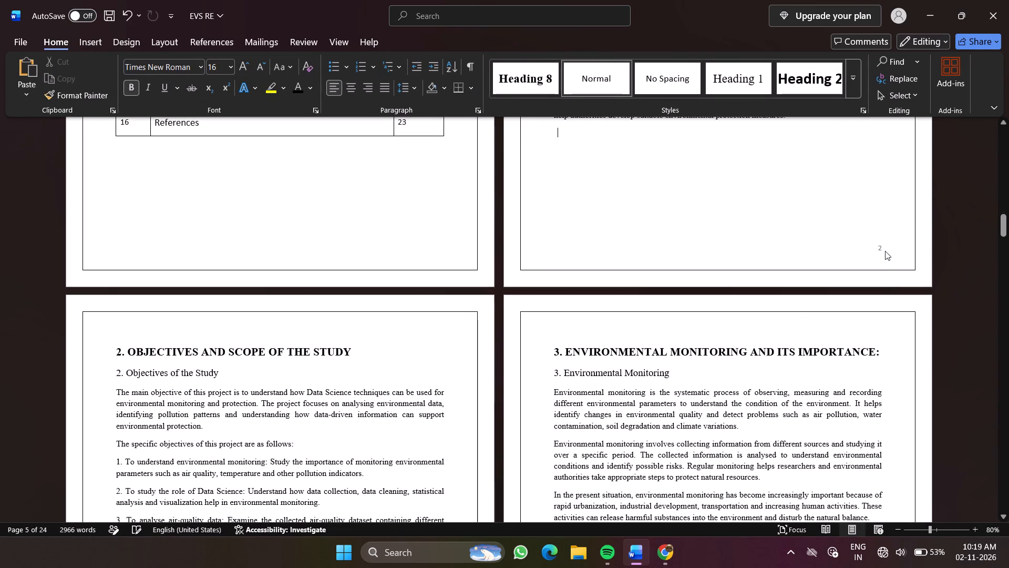
click(885, 251)
double_click(885, 250)
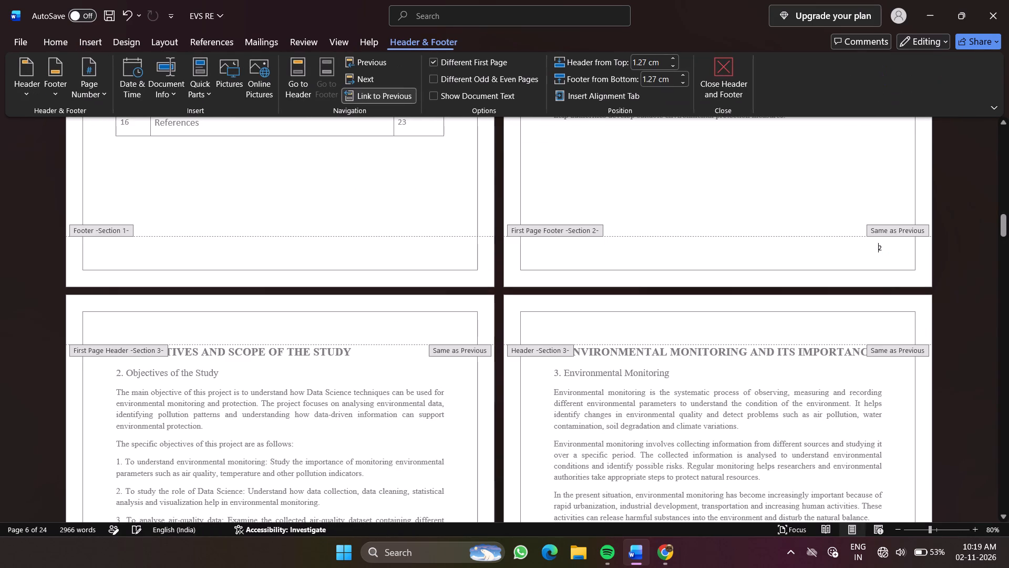
click(884, 248)
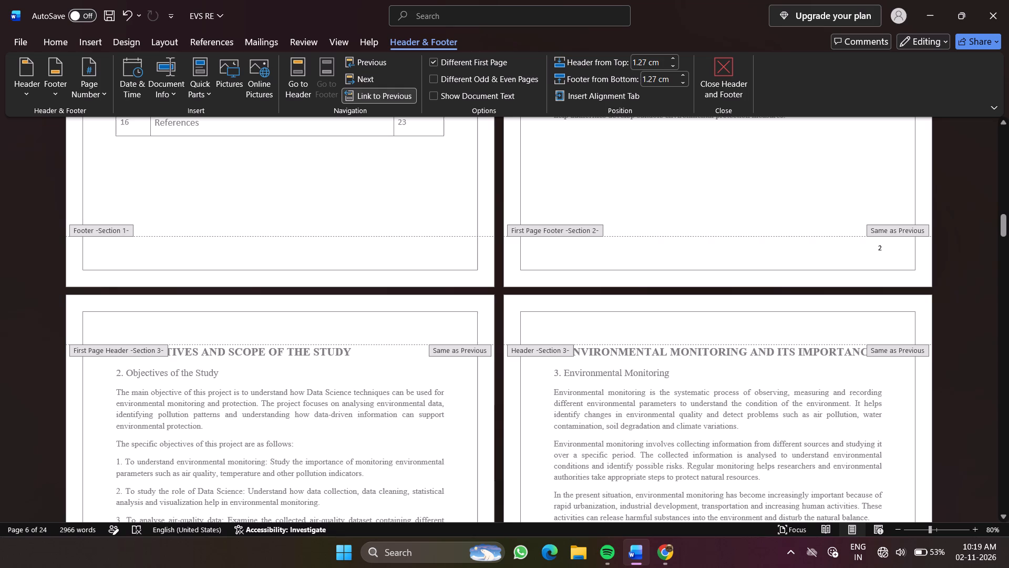
key(BackSpace)
Unlink the Introduction page's first-page footer from the previous section and enter 1 as its page number.
click(402, 98)
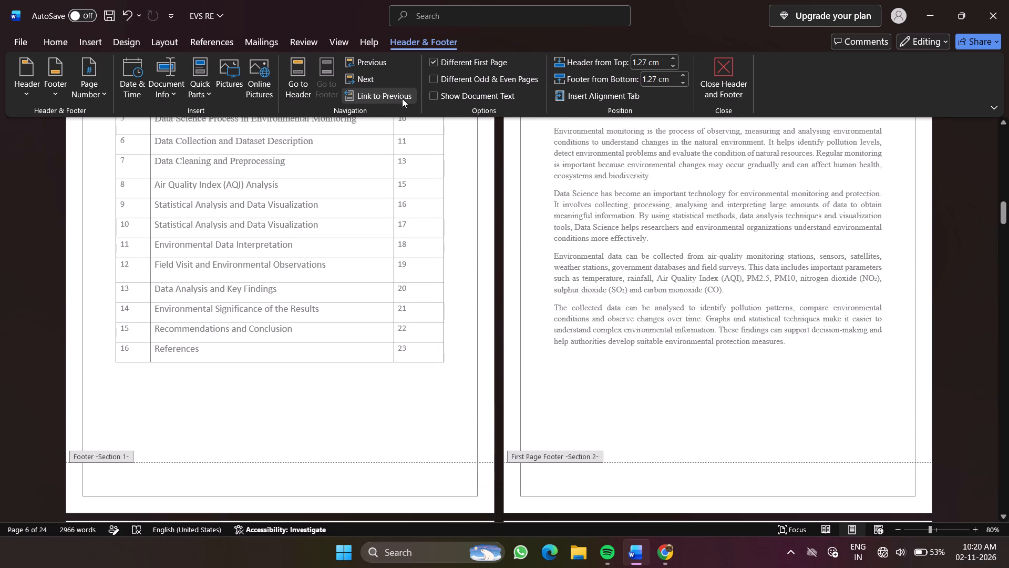
click(402, 98)
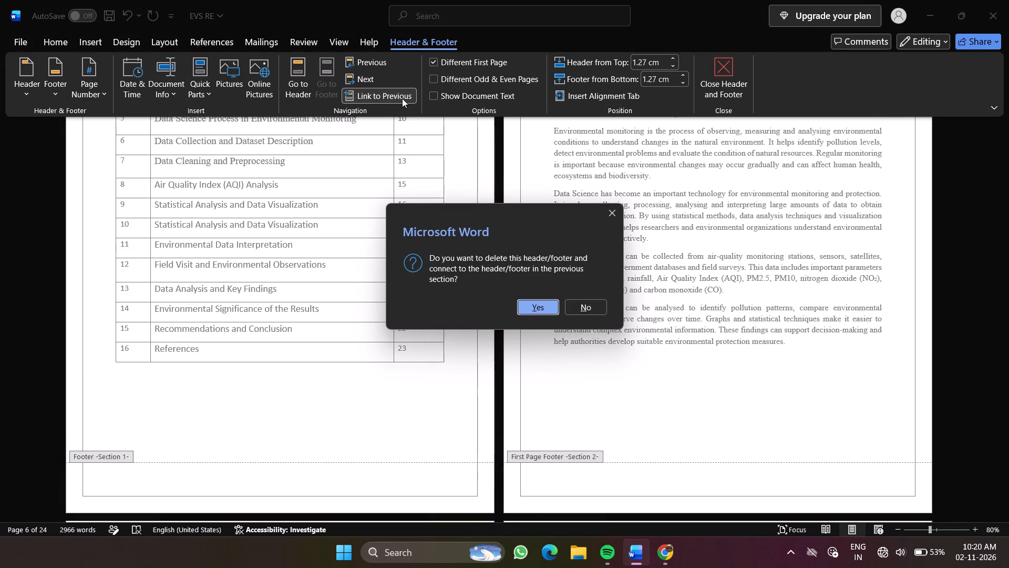
click(598, 308)
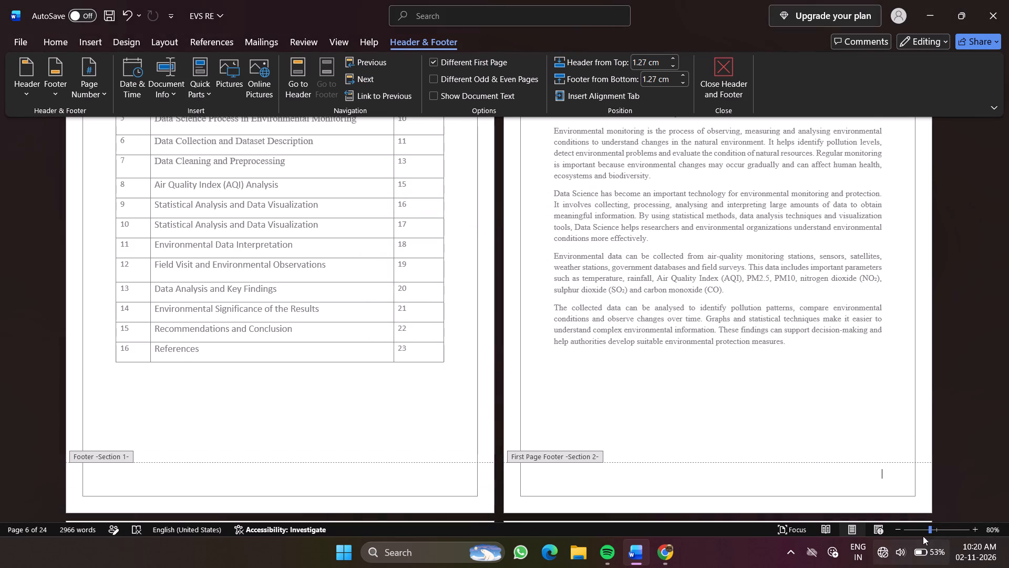
key(1)
Replace the number in the first-page footer of the Objectives and Scope of the Study page with 2.
drag(375, 70, 372, 76)
click(372, 76)
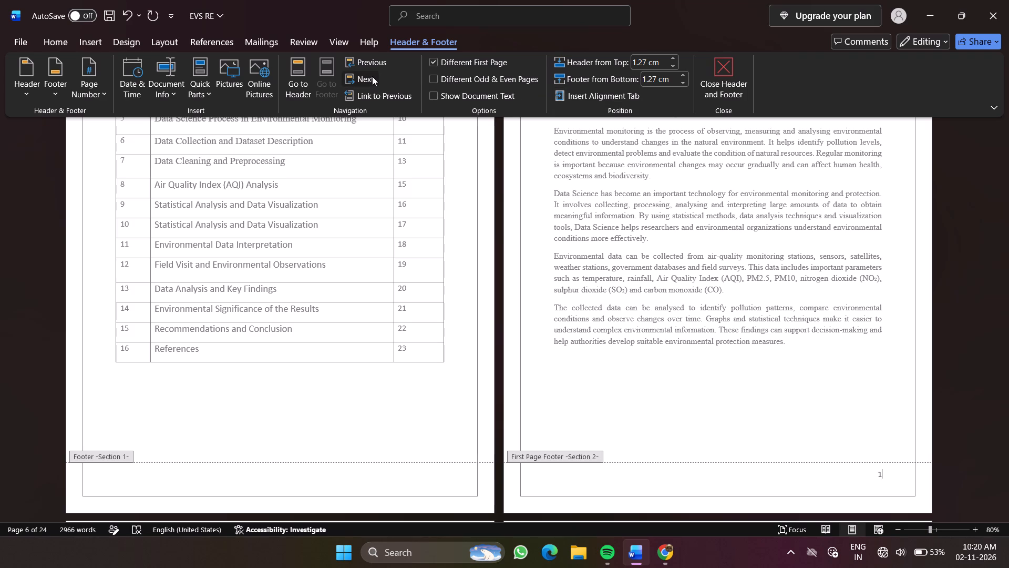
key(Right)
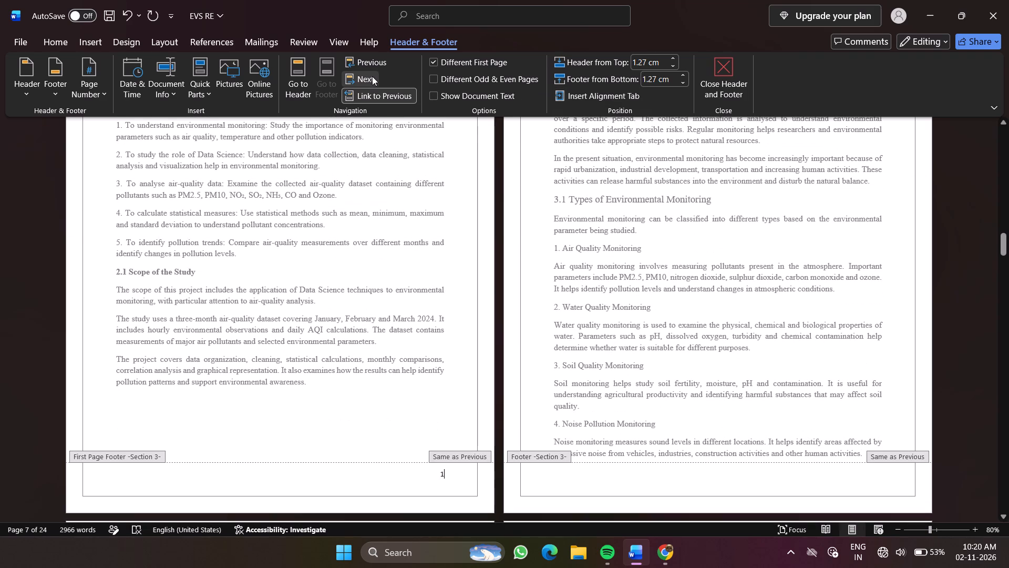
key(BackSpace)
key(2)
key(Right)
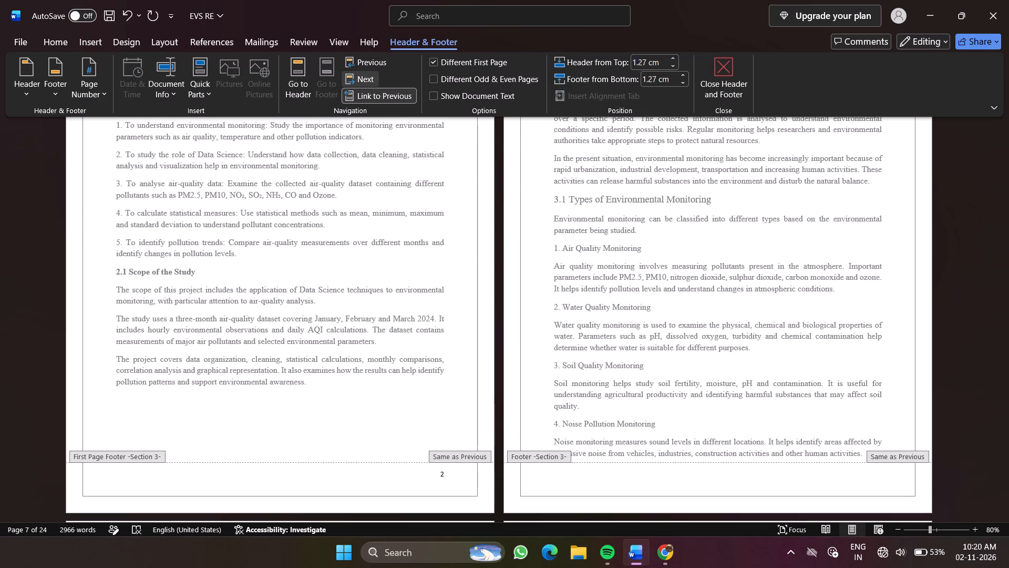
key(3)
key(BackSpace)
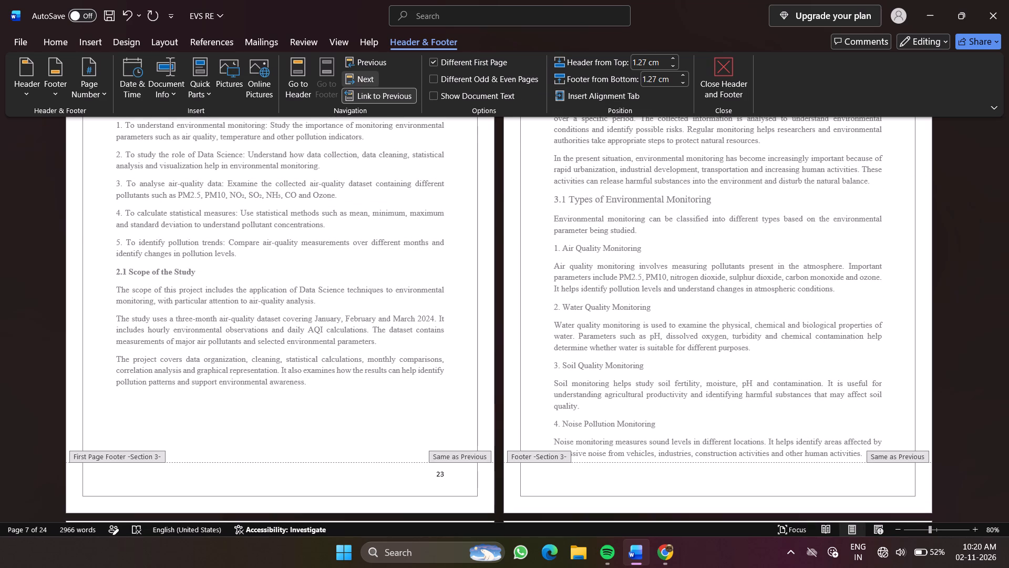
key(Right)
Enter 3 as the page number in the footer of the Environmental Monitoring and Its Importance page.
click(369, 83)
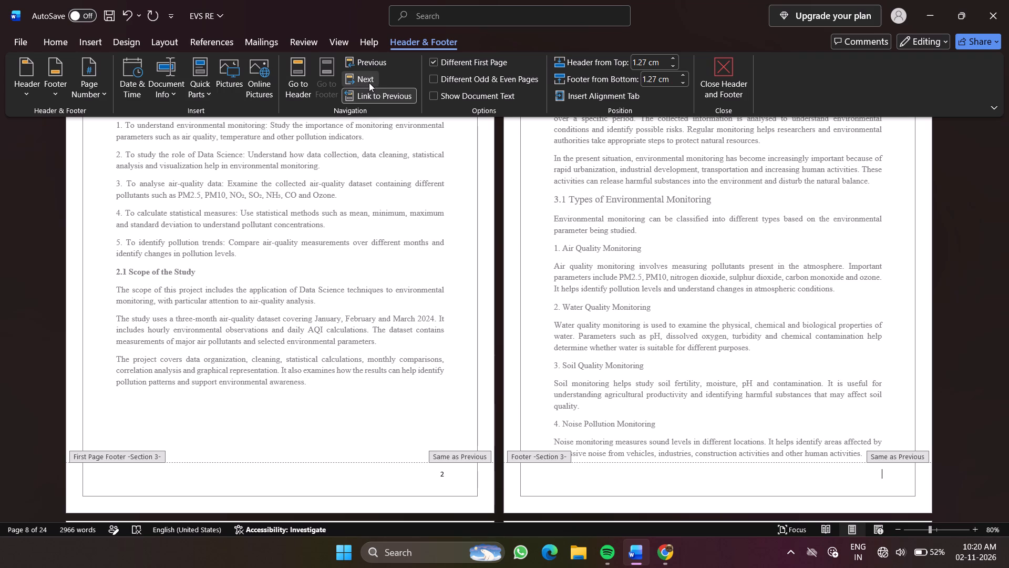
key(3)
Check the footer page numbers on the index, Introduction, Objectives and Environmental Monitoring pages.
scroll(479, 110, up, 2)
scroll(501, 225, right, 1)
scroll(501, 225, up, 1)
scroll(501, 225, right, 2)
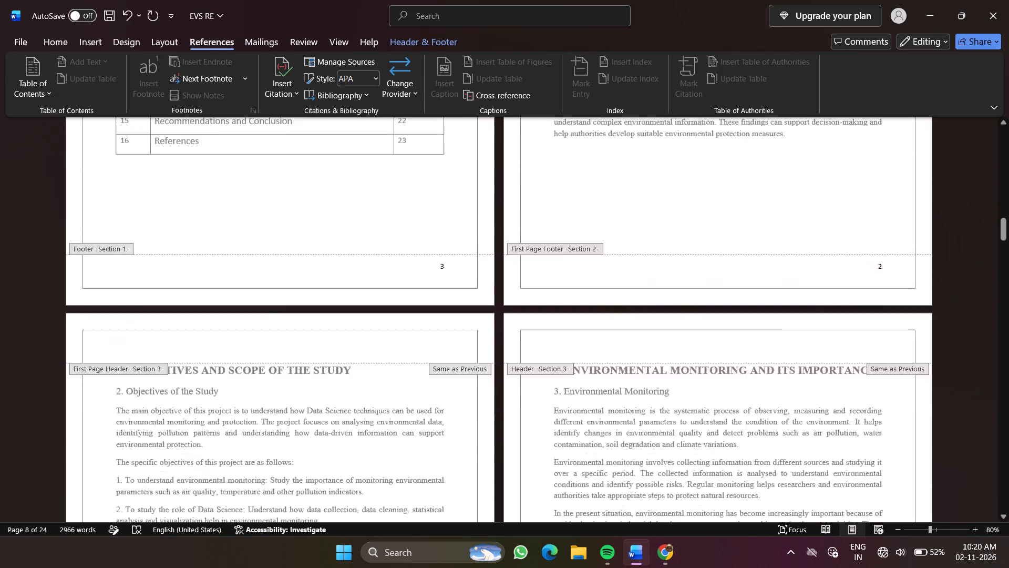
scroll(501, 225, right, 1)
scroll(501, 225, down, 3)
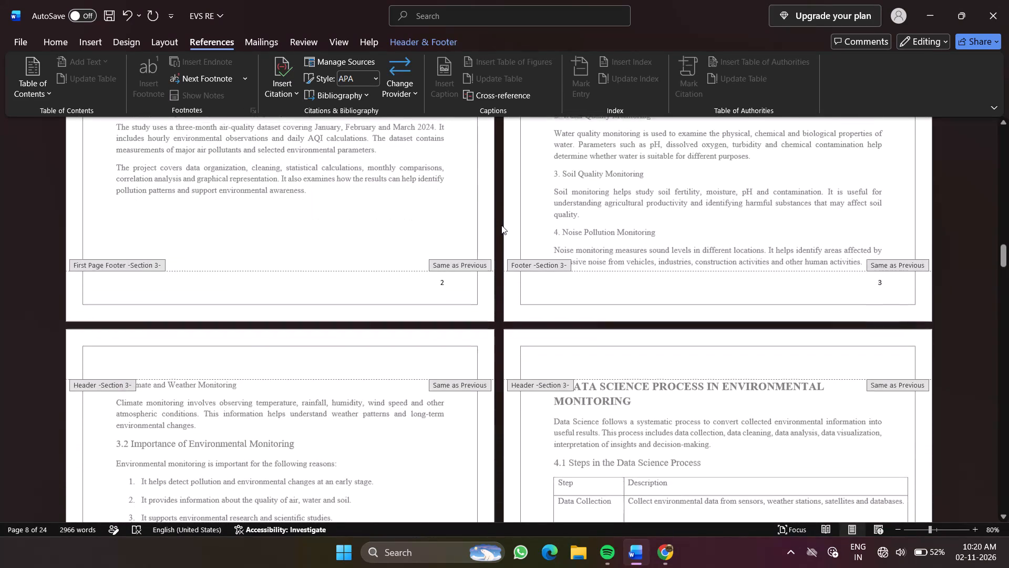
scroll(501, 225, down, 1)
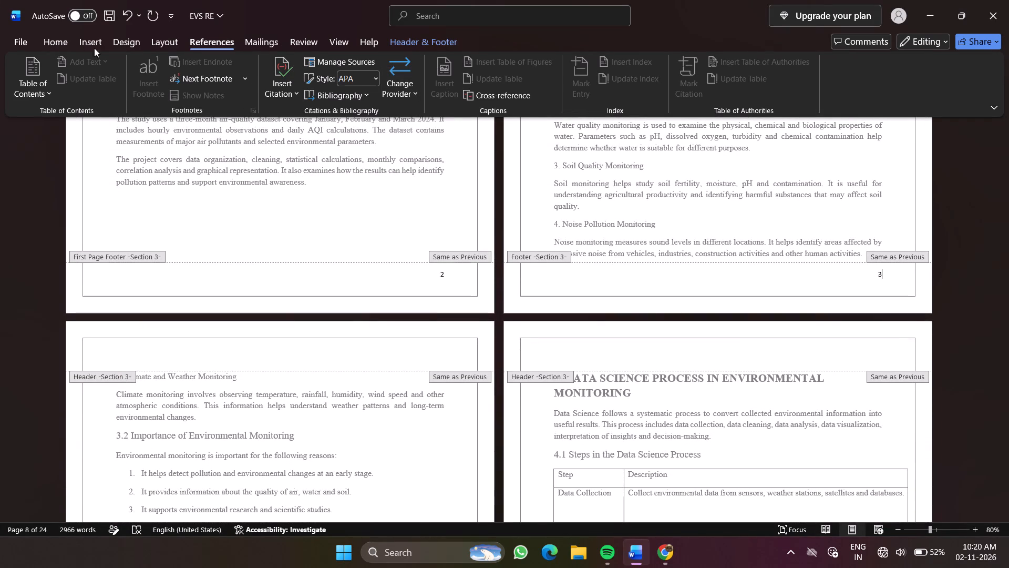
Check the footer page numbers on the pages after Environmental Monitoring, through the Data Science Process page.
click(154, 35)
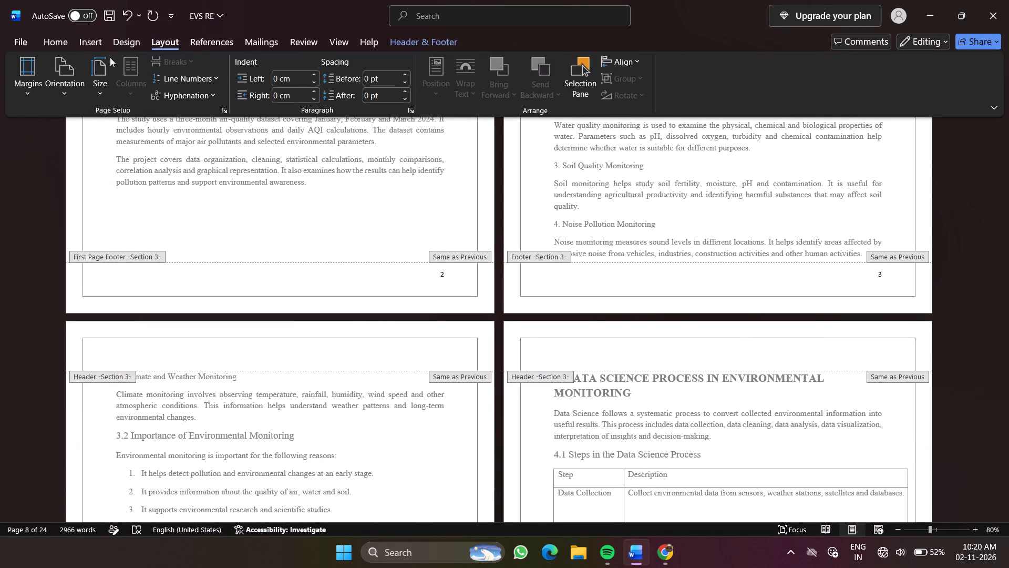
click(96, 49)
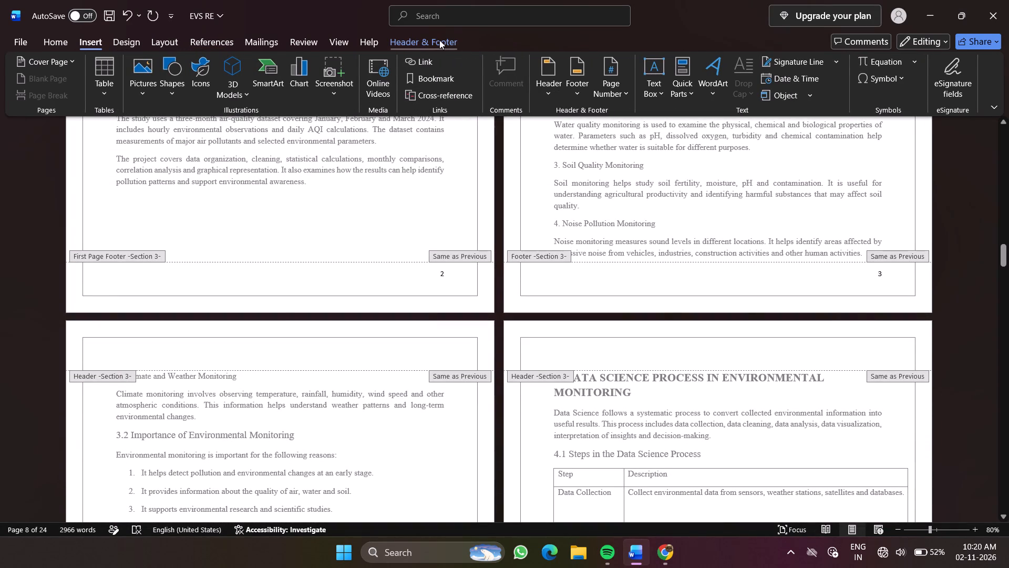
click(439, 40)
click(375, 72)
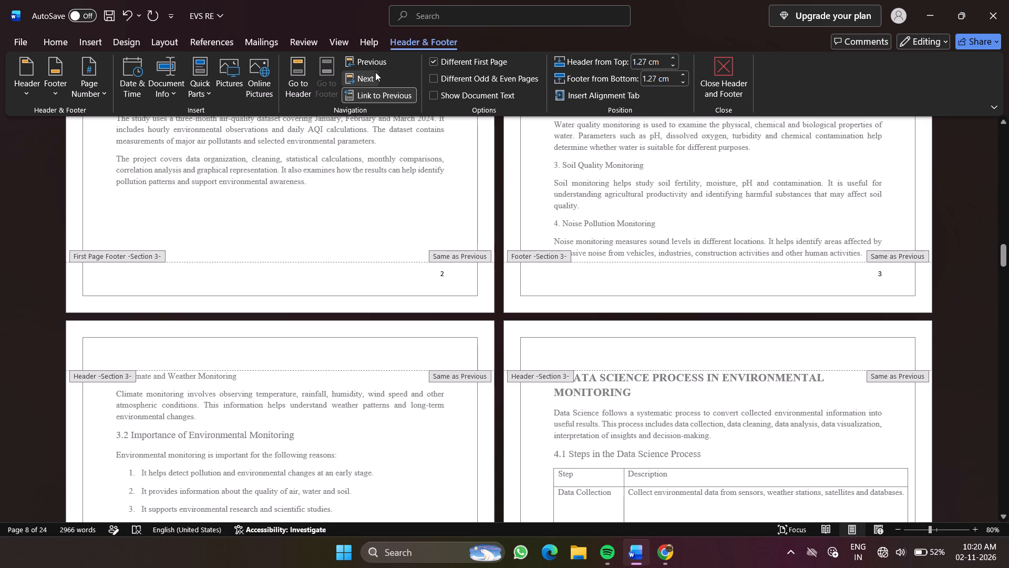
scroll(423, 169, down, 1)
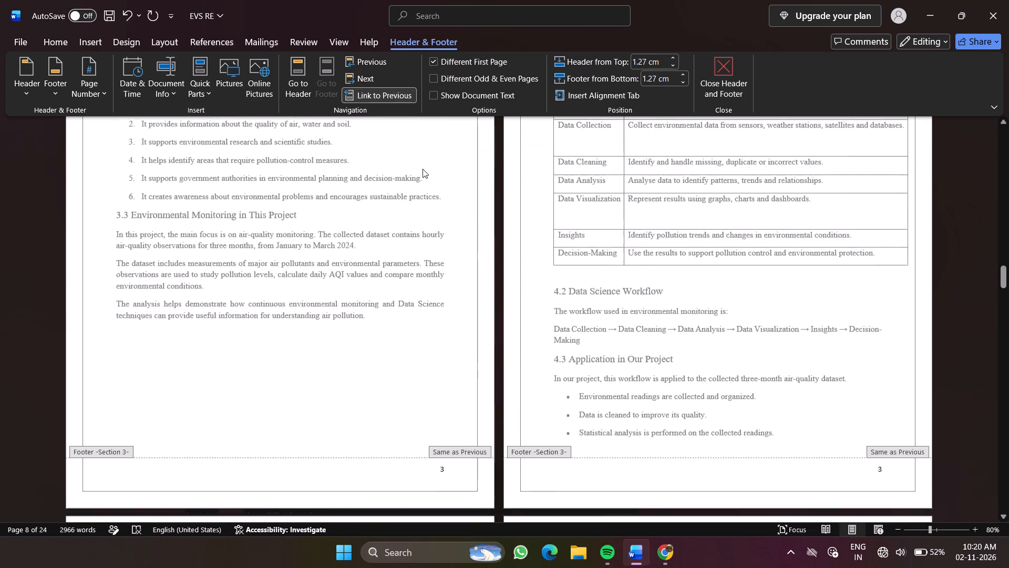
scroll(423, 169, down, 2)
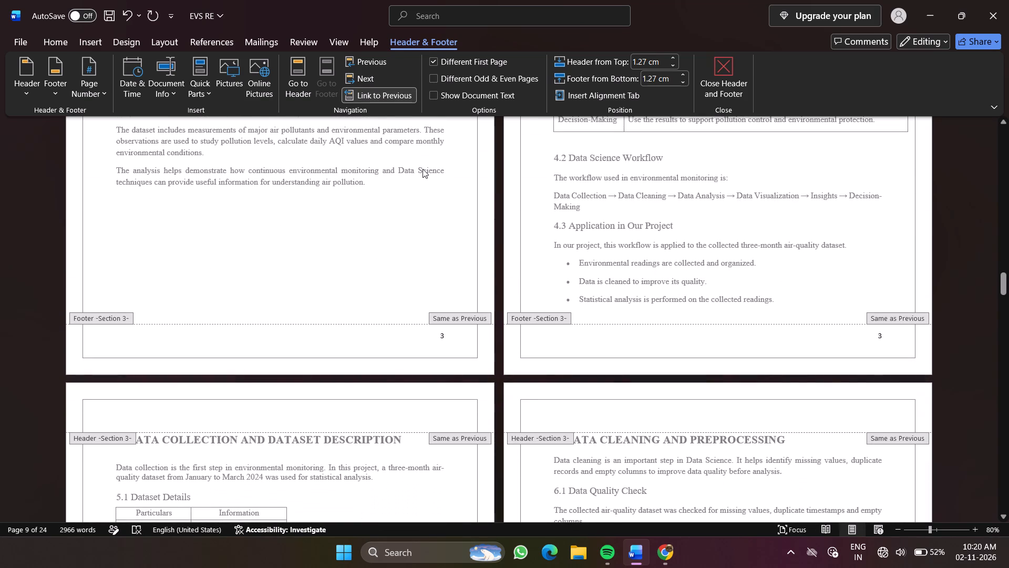
Undo the manually entered footer page numbers, return to the document body and review the page footers from the index onward.
key(ctrl+z)
key(ctrl+z)
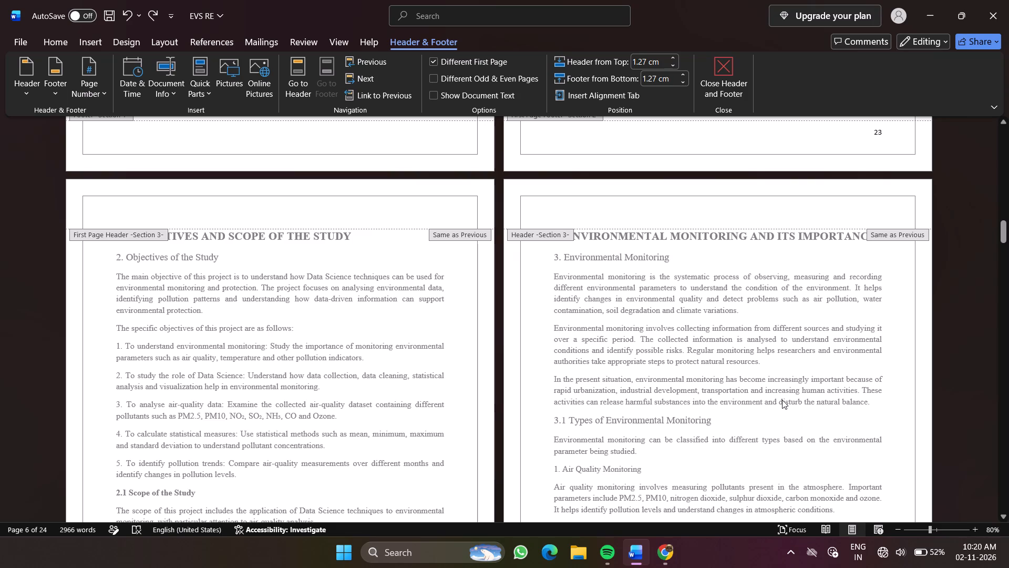
key(ctrl+z)
key(ctrl+z)
click(962, 464)
click(962, 464)
double_click(962, 464)
scroll(962, 464, up, 5)
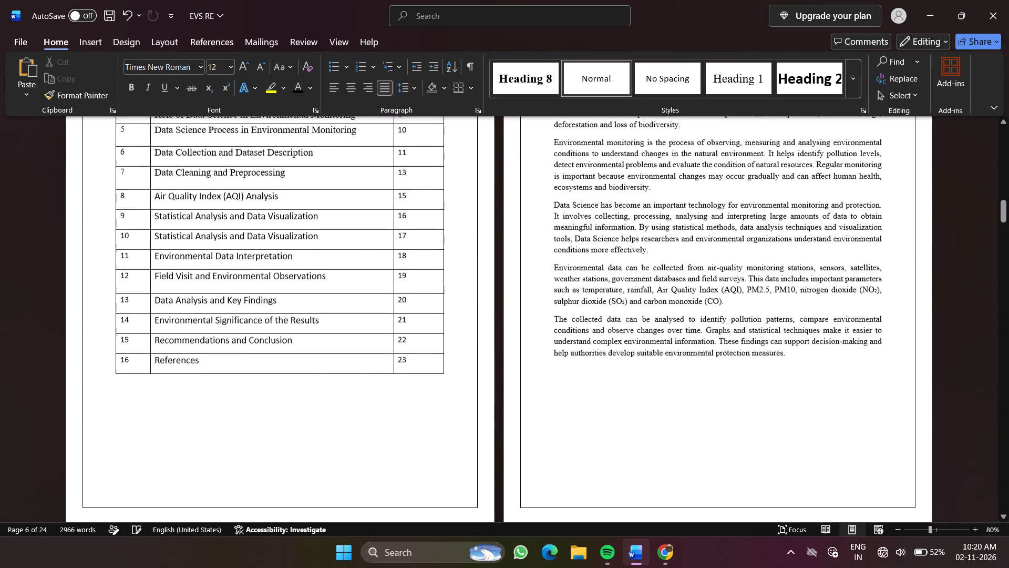
scroll(962, 464, down, 6)
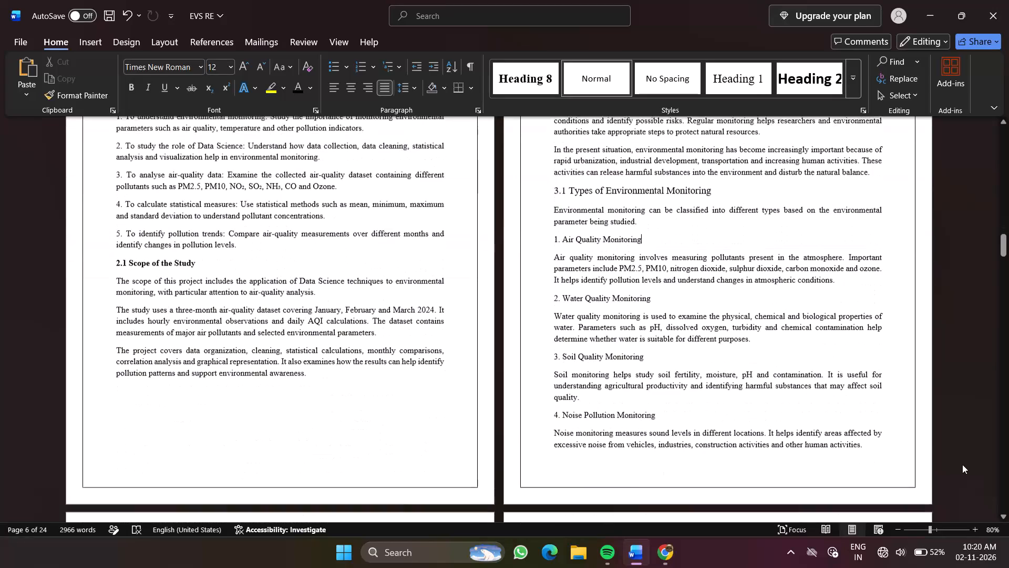
scroll(962, 464, down, 1)
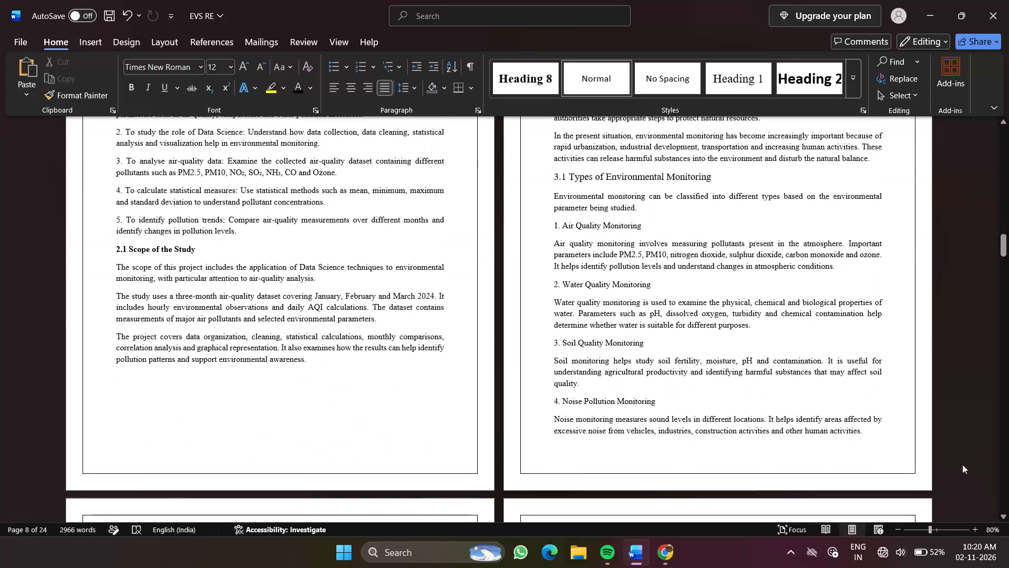
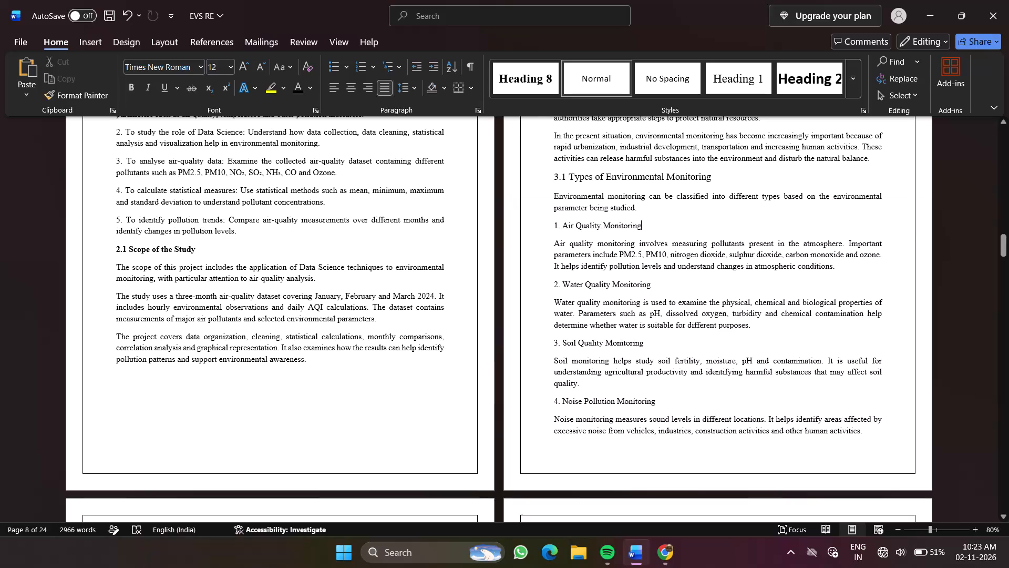
Apply the 1, 2, 3 page number format with numbering starting at 1 from the Types of Environmental Monitoring page.
click(88, 49)
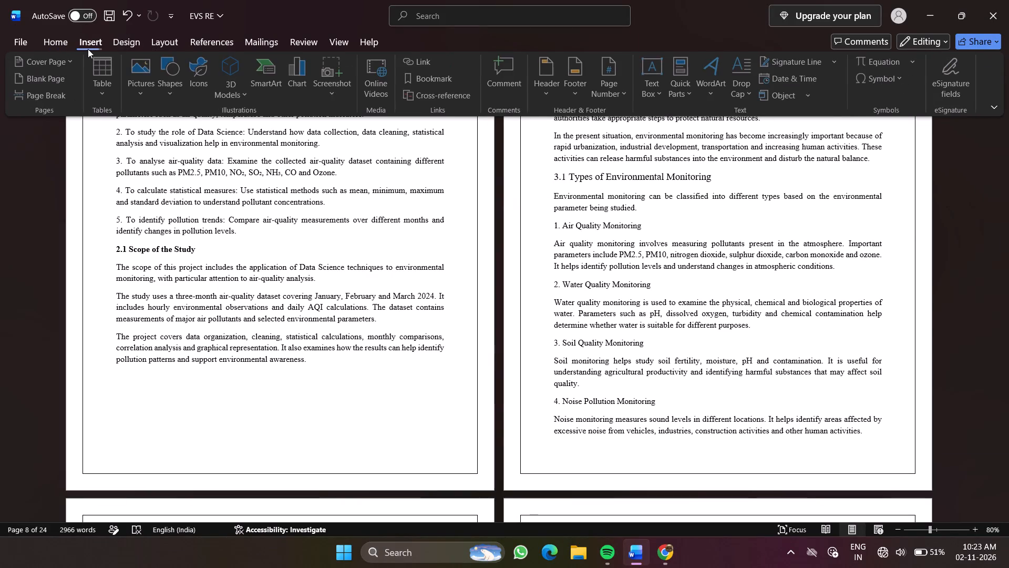
click(612, 78)
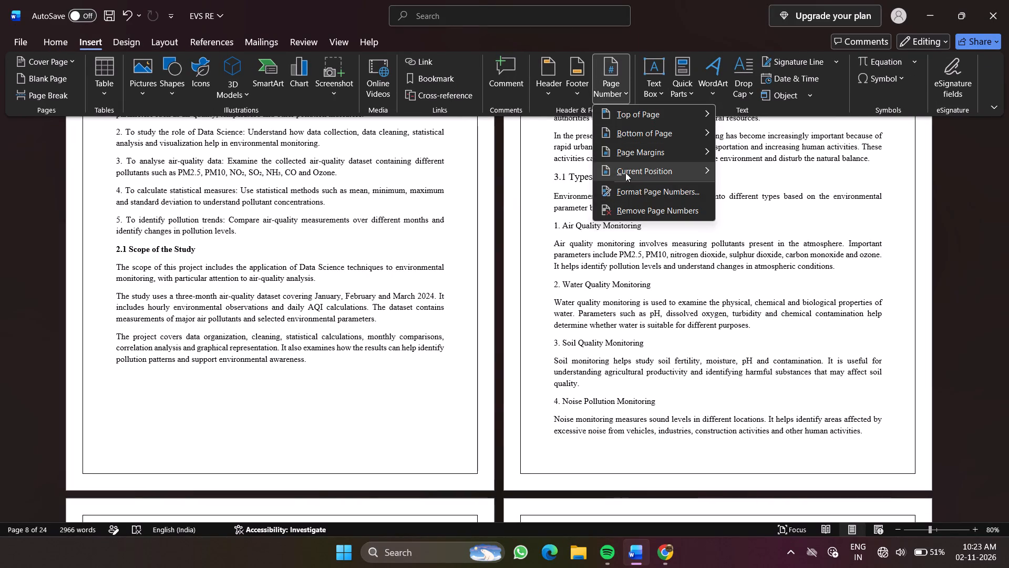
click(622, 189)
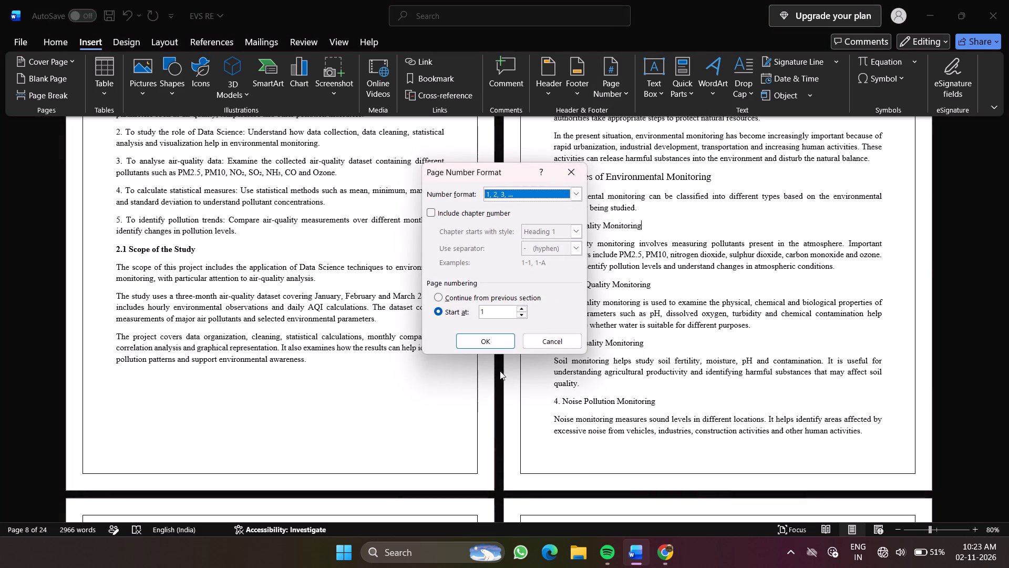
click(513, 337)
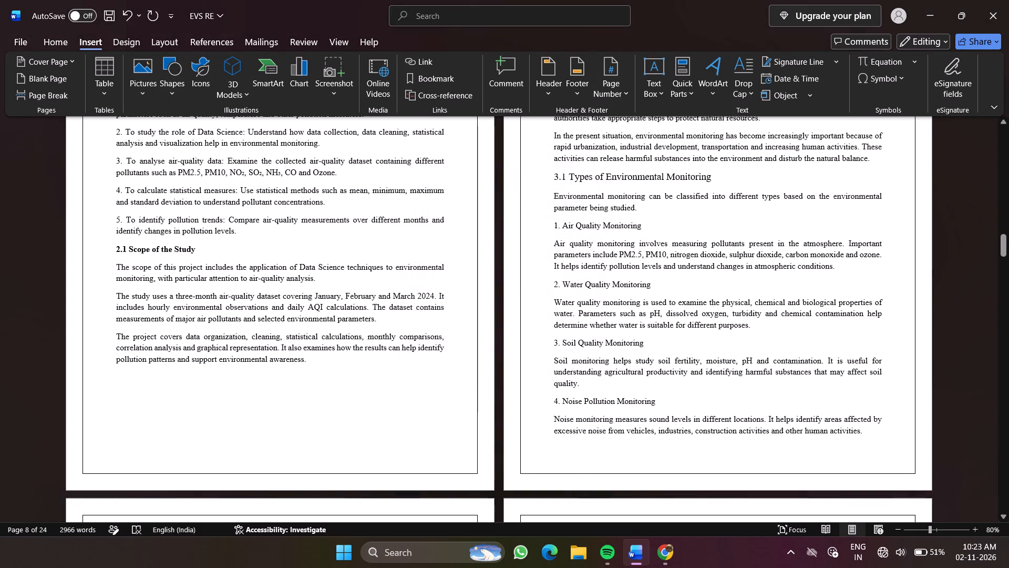
Open the footer options for the Types of Environmental Monitoring page.
click(564, 70)
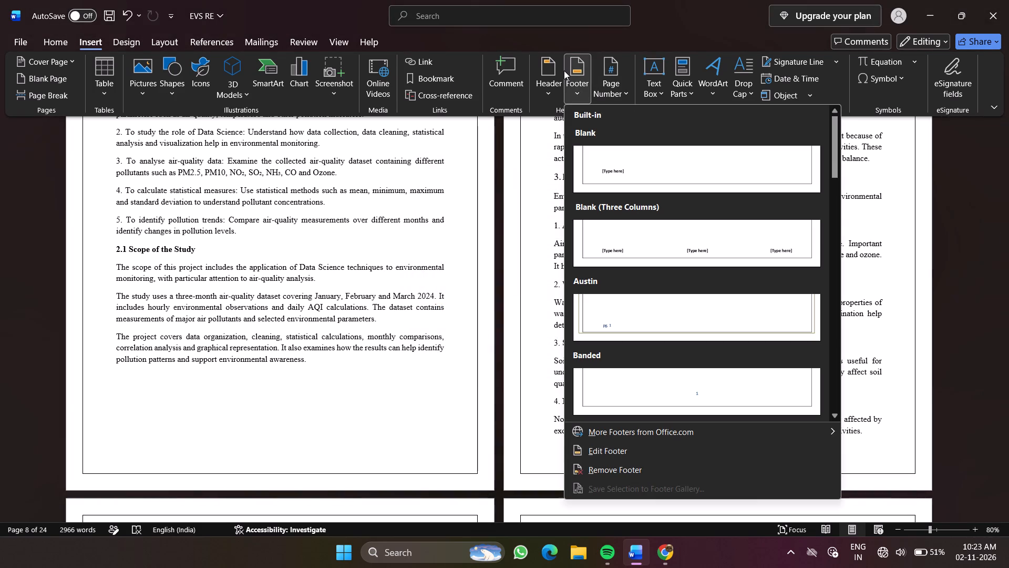